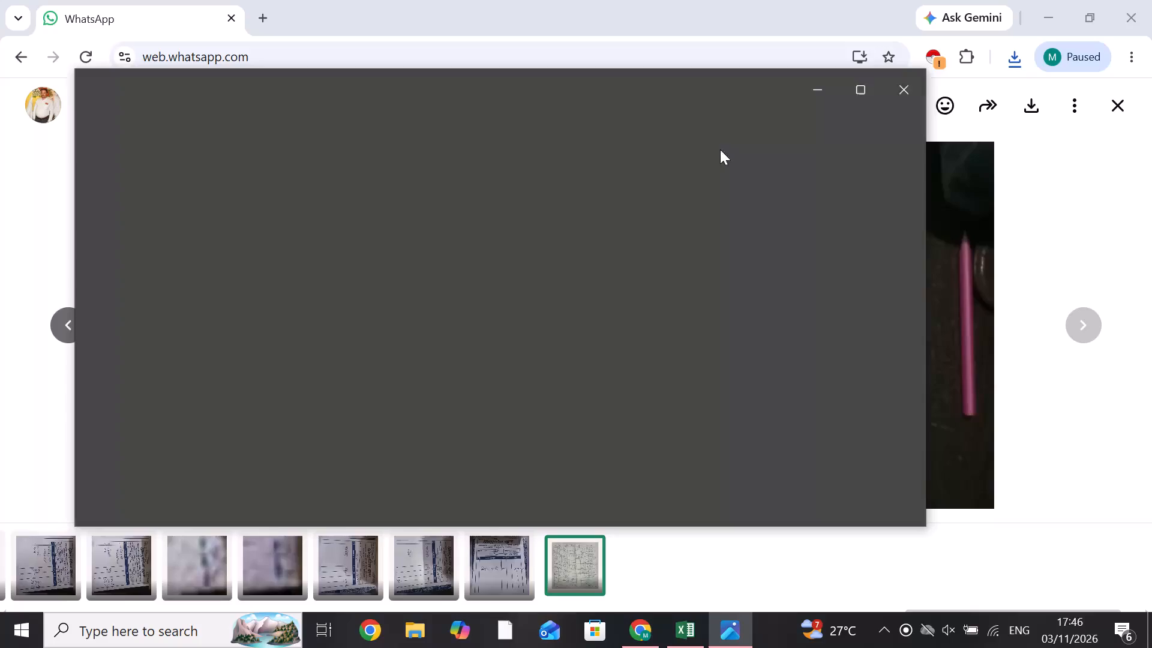
# Crop the left and right edges off the handwritten register photo to about 912 x 562 and save over the original.
pyautogui.click(866, 92)
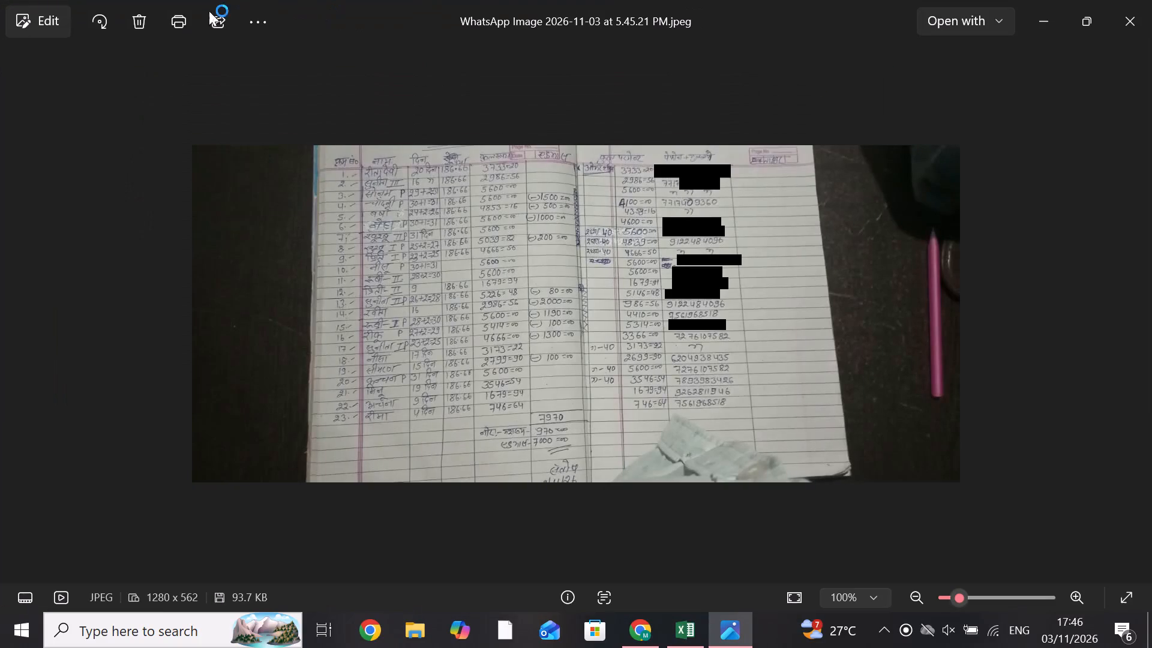
pyautogui.click(41, 19)
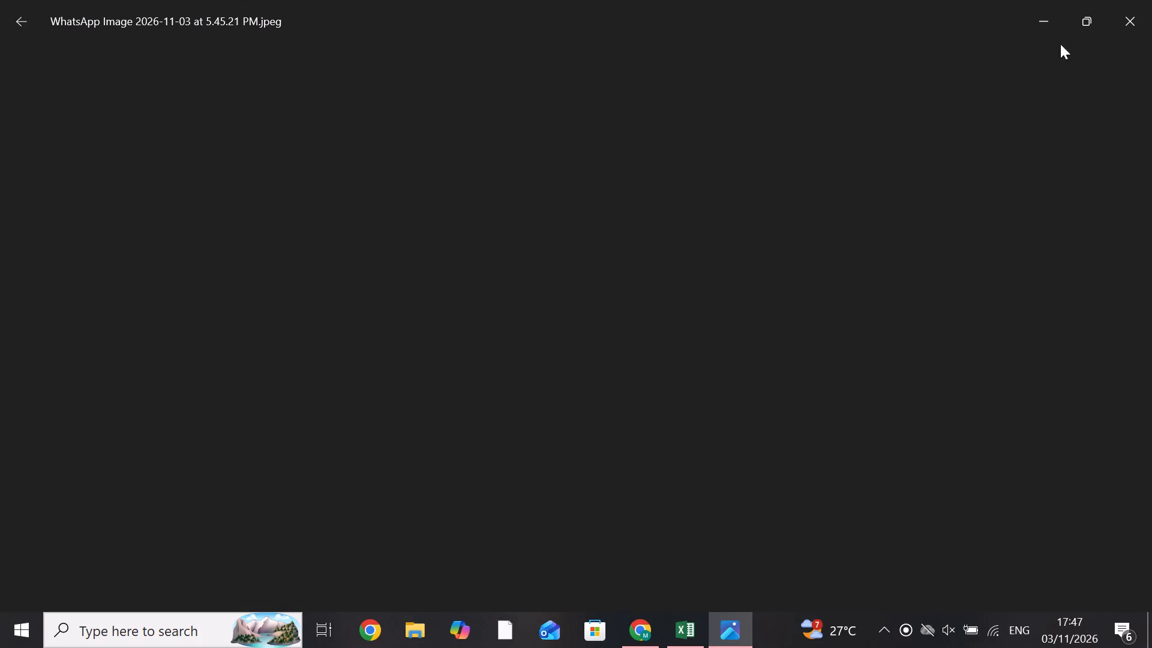
pyautogui.moveTo(226, 305); pyautogui.dragTo(327, 306)
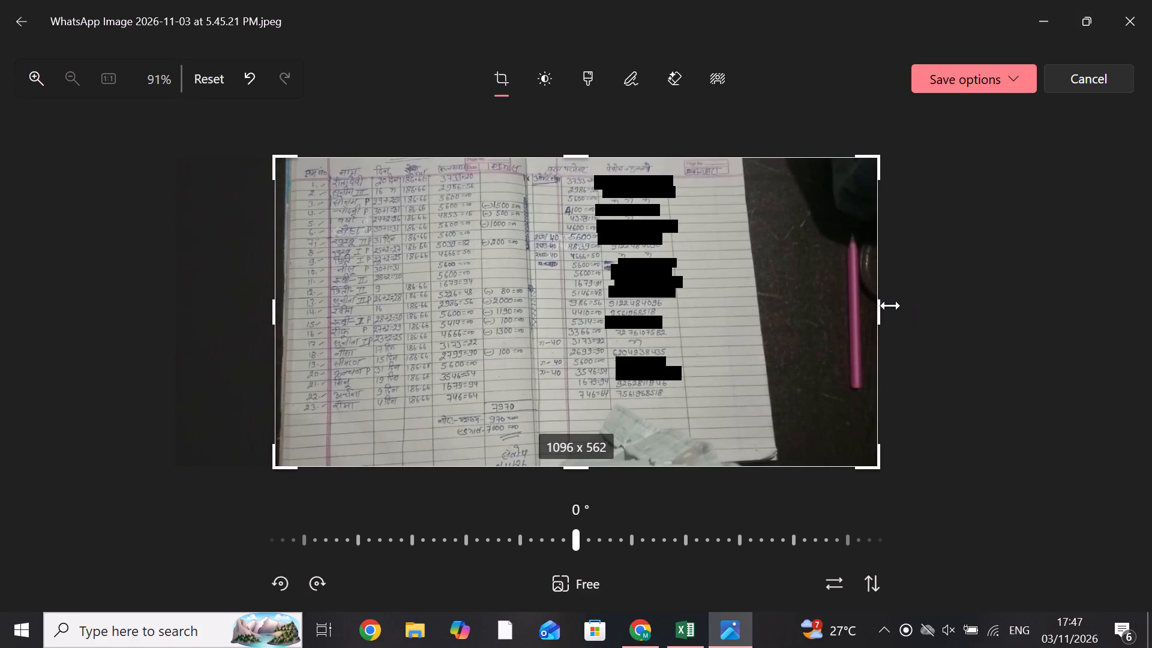
pyautogui.moveTo(884, 305); pyautogui.dragTo(784, 311)
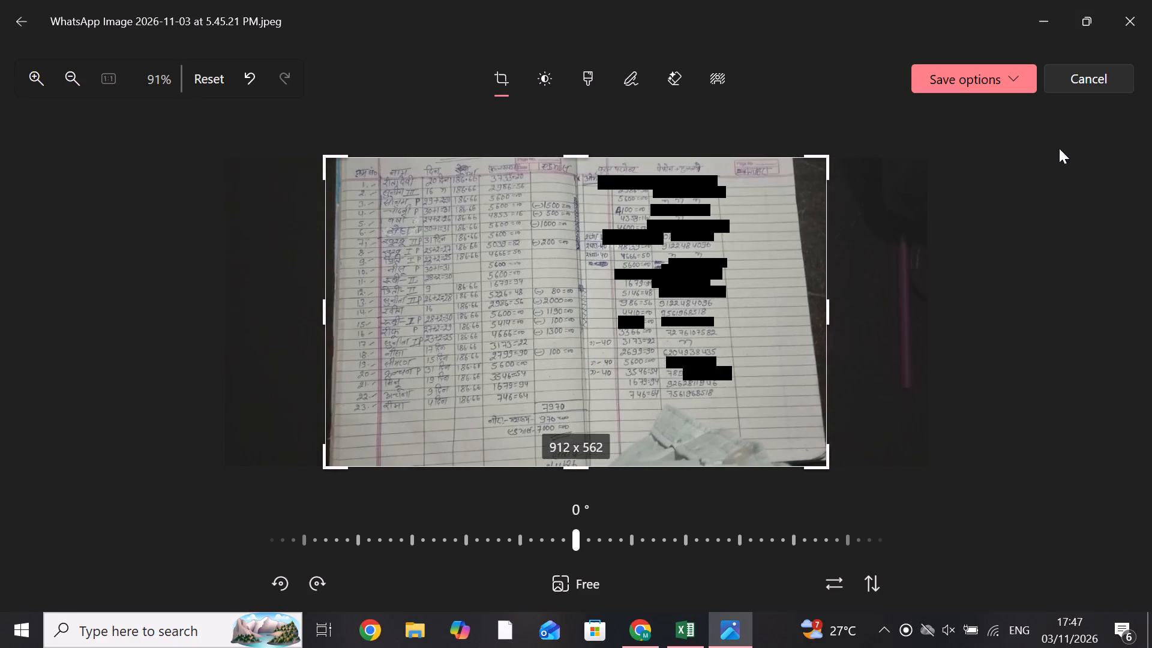
pyautogui.click(979, 86)
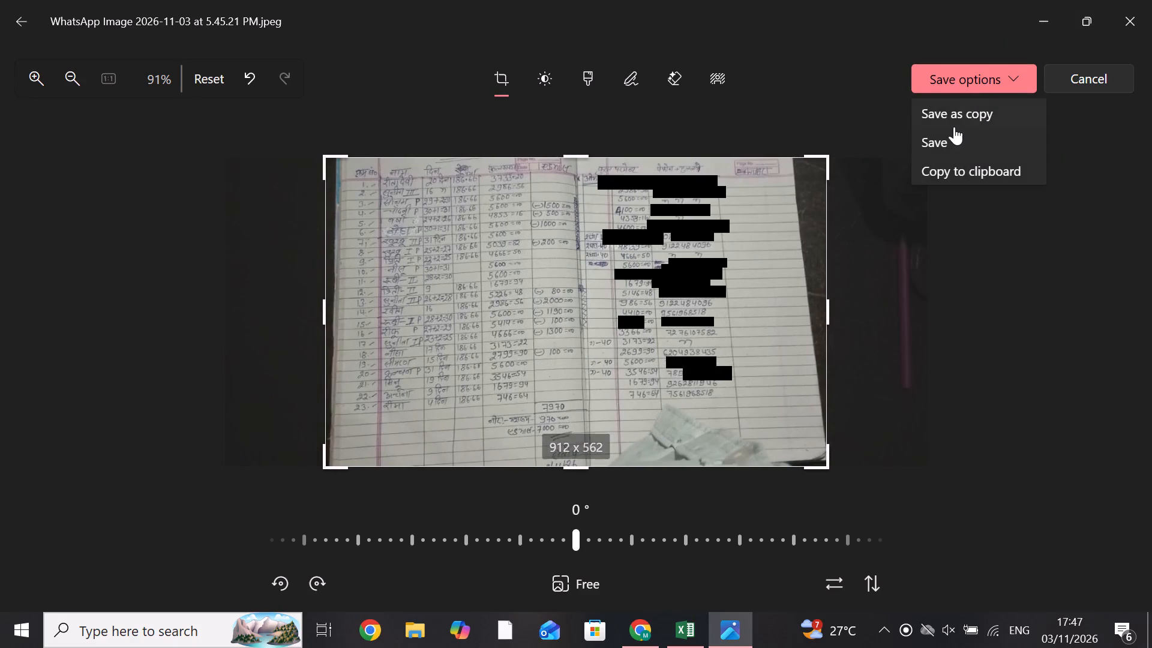
pyautogui.click(950, 136)
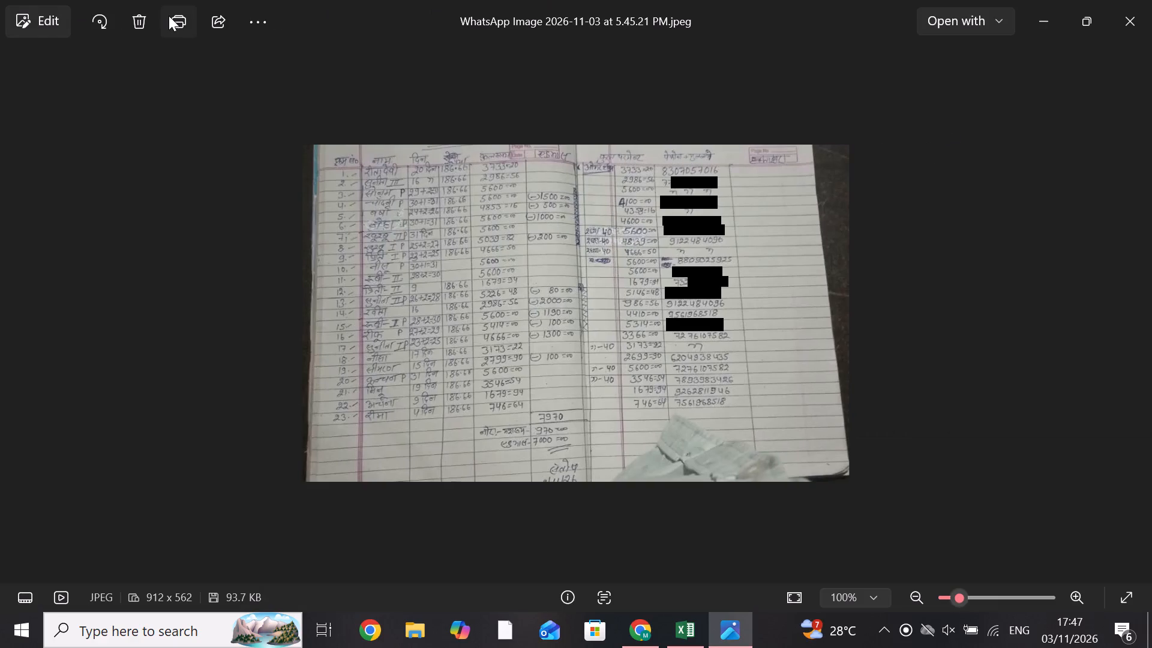
# Open the print settings for the cropped register photo.
pyautogui.click(167, 16)
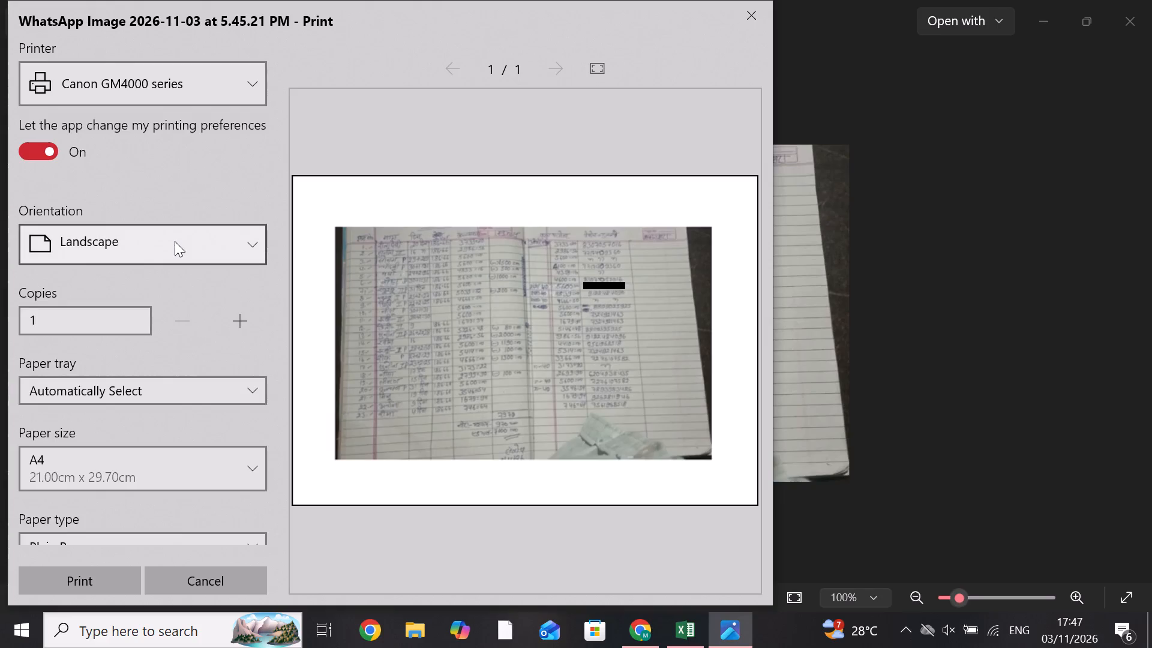
# Print one landscape A4 copy of the handwritten ledger photo on the Canon GM4000 series printer.
pyautogui.click(74, 586)
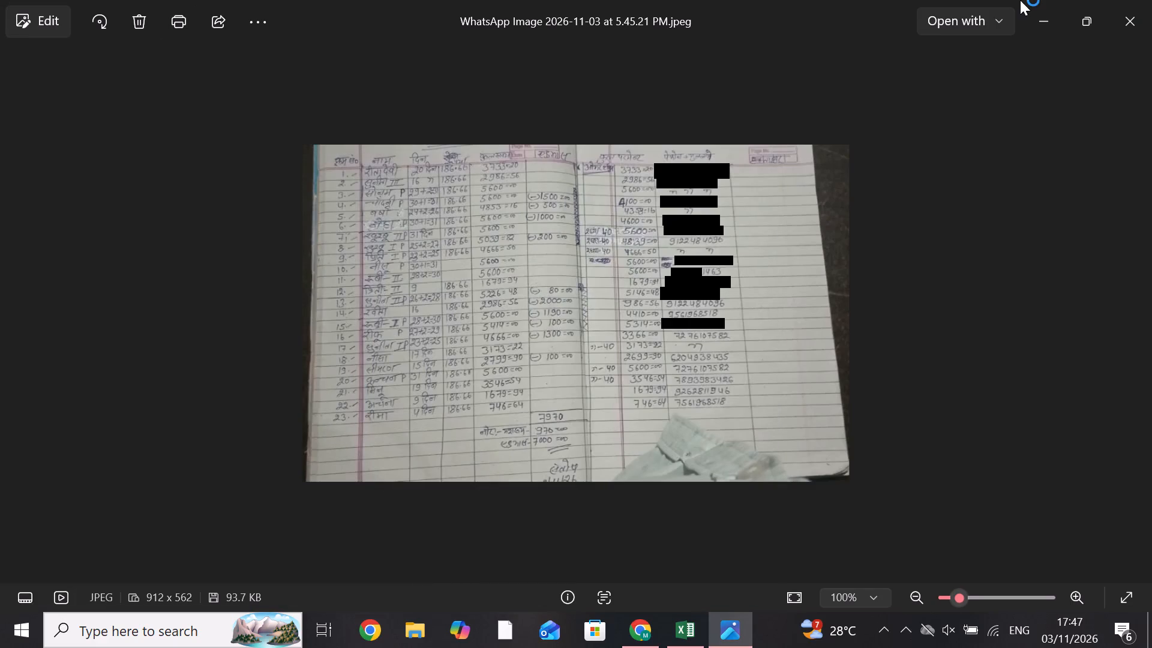
# Examine the amounts, deductions and net payments in the photographed handwritten ledger up close.
pyautogui.scroll(16, 564, 299)
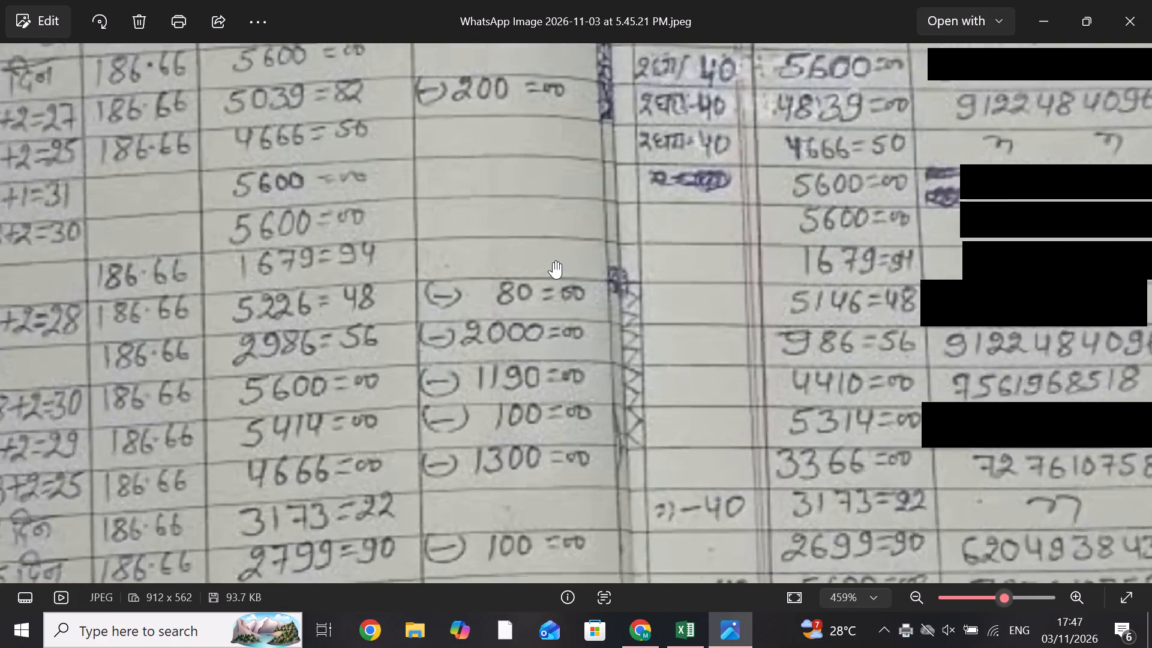
pyautogui.scroll(4, 553, 262)
pyautogui.scroll(-8, 553, 262)
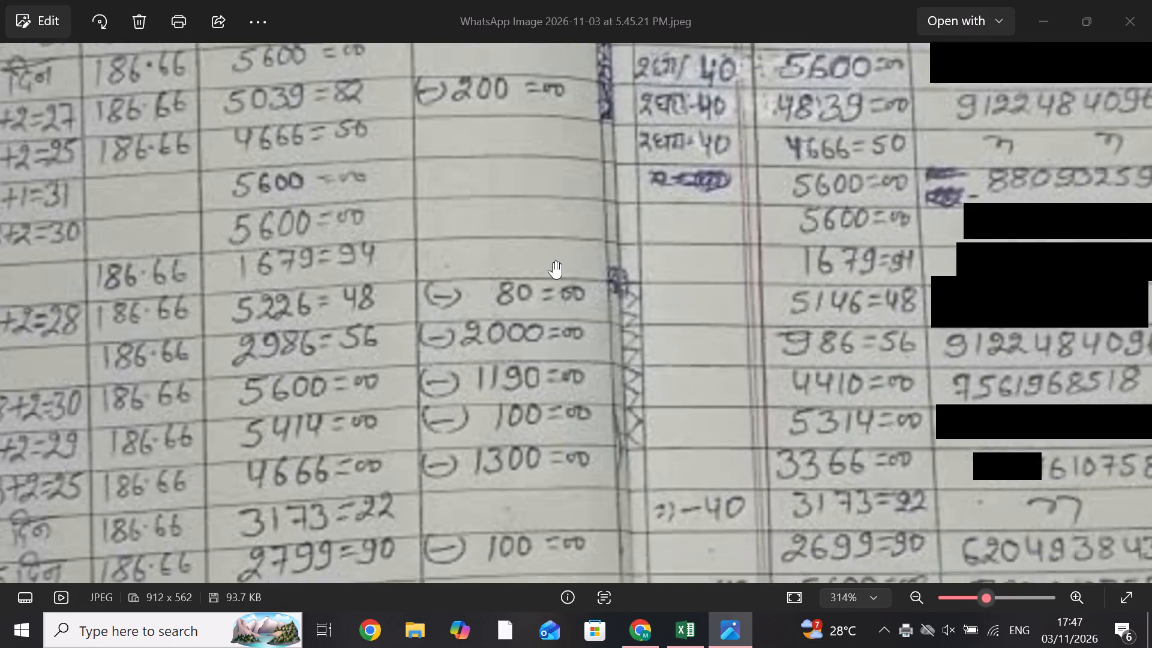
pyautogui.scroll(-19, 553, 262)
pyautogui.scroll(-6, 556, 298)
pyautogui.scroll(15, 556, 298)
pyautogui.scroll(-3, 556, 298)
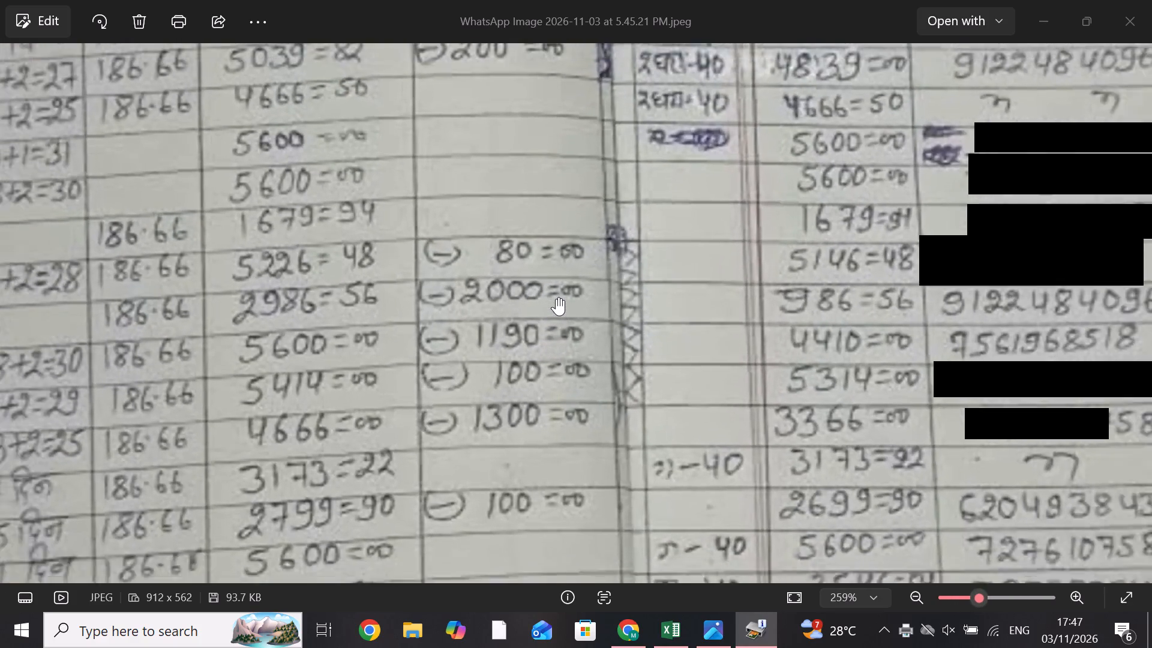
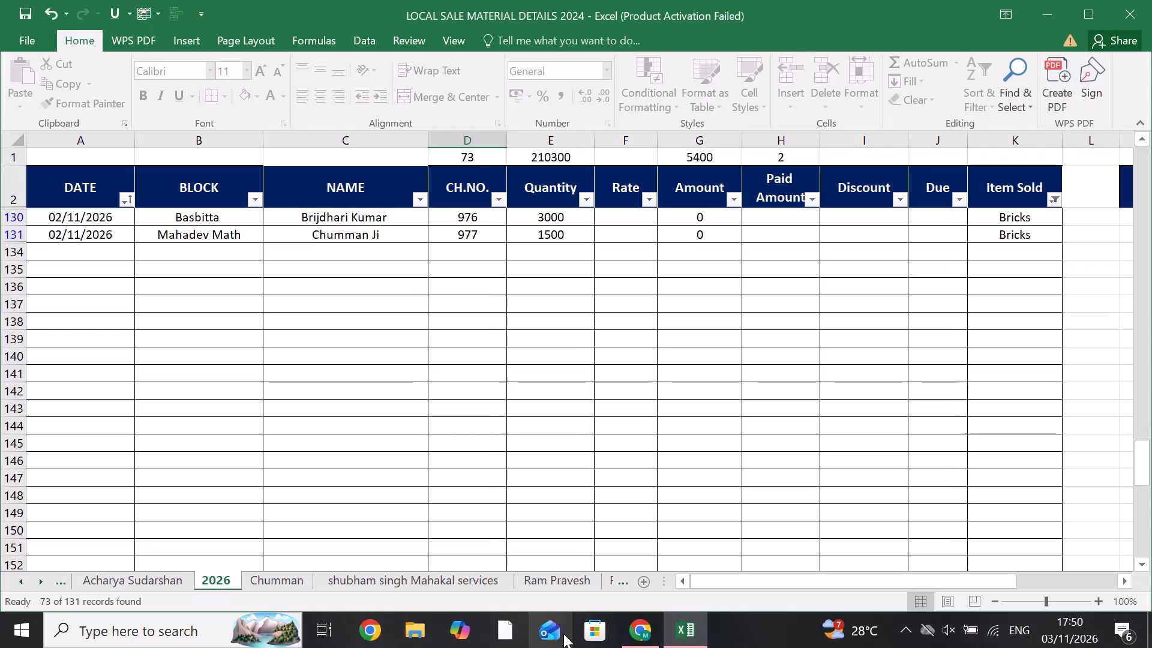
# Find and open the "sitamarhi santosh ji expense" workbook and view it maximized.
pyautogui.click(94, 622)
pyautogui.write('san')
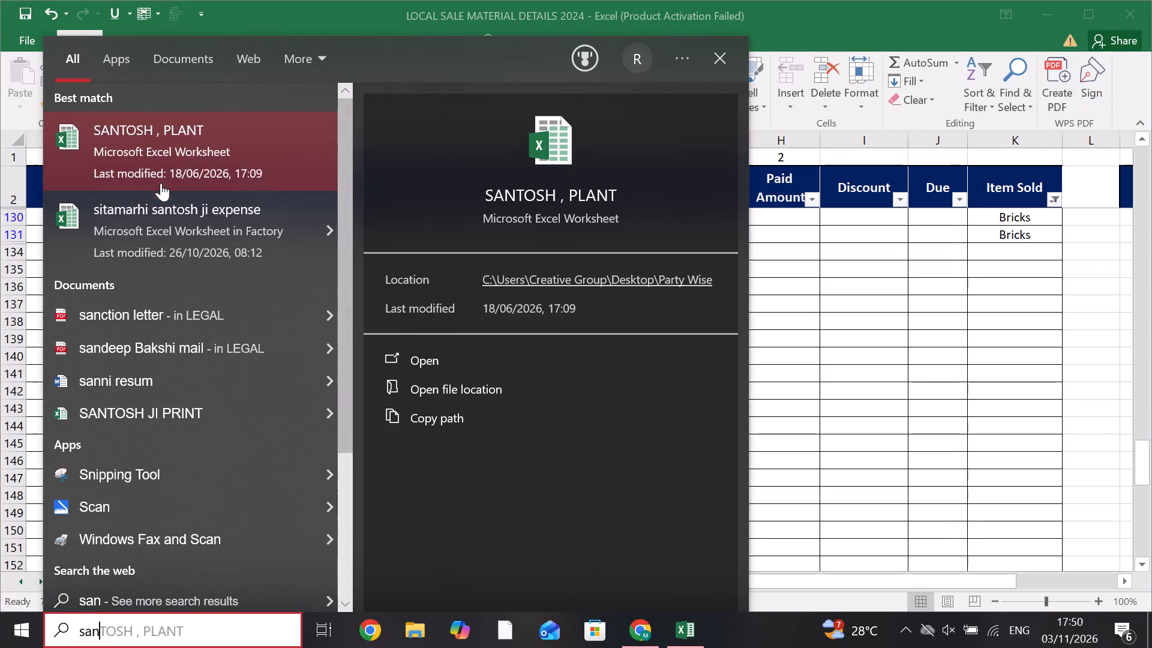
pyautogui.click(164, 202)
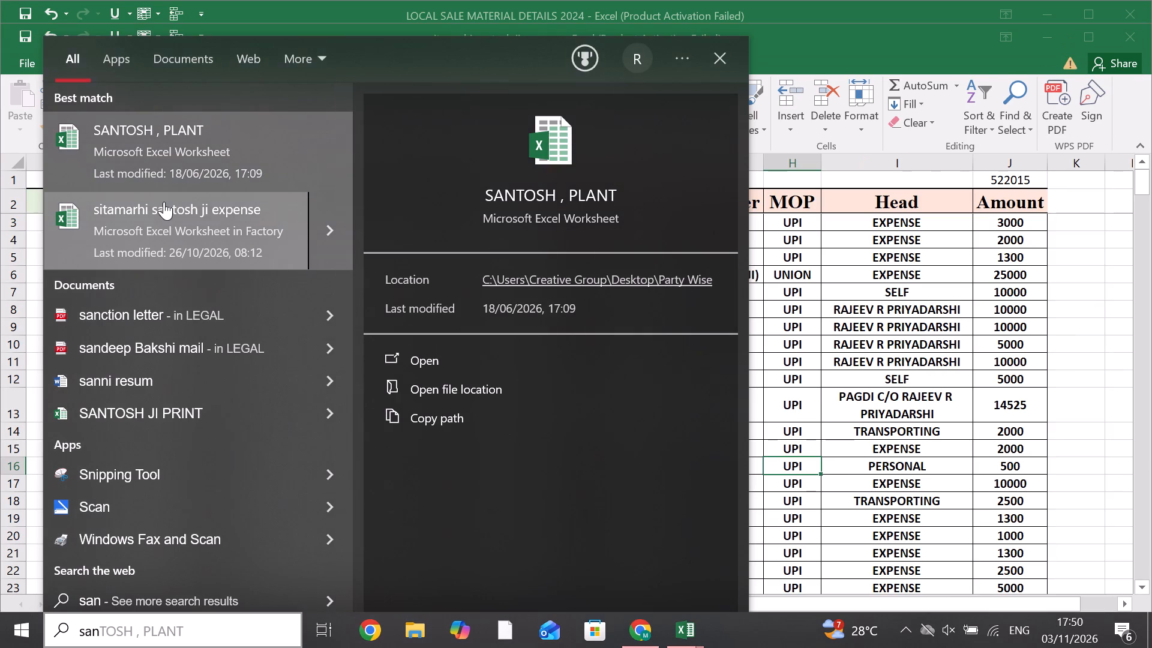
pyautogui.click(834, 233)
pyautogui.click(1081, 40)
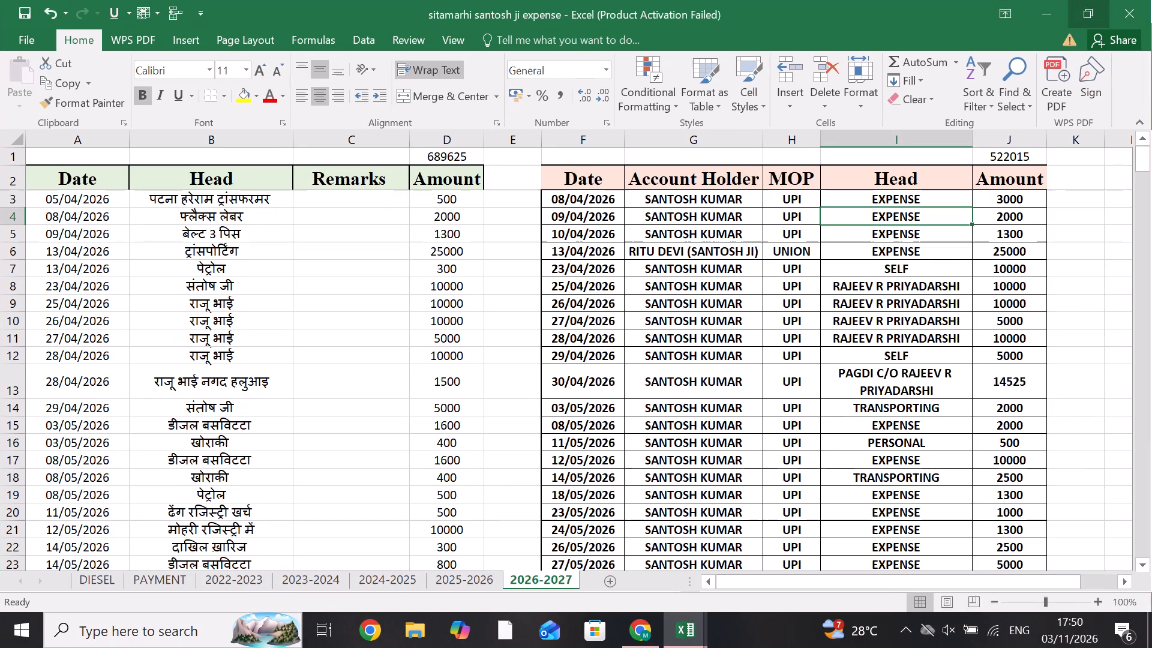
# On the 2025-2026 sheet, examine the dated payments from September 2025 onward, including the 08/10/2025 payment's amount.
pyautogui.click(468, 590)
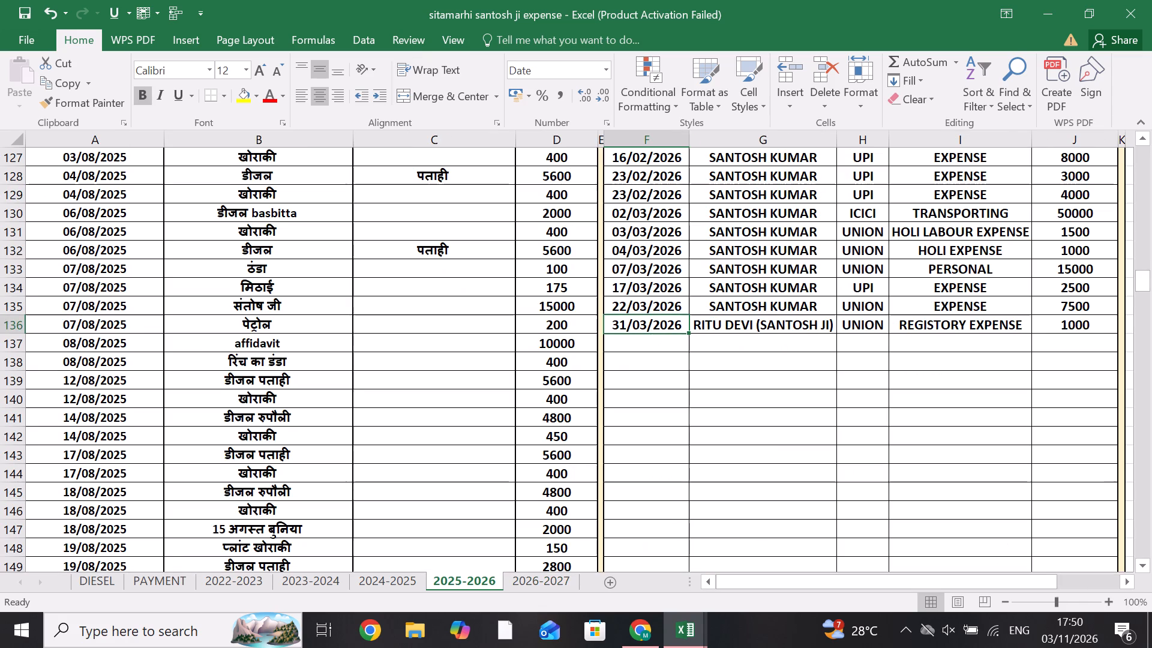
pyautogui.scroll(1, 650, 361)
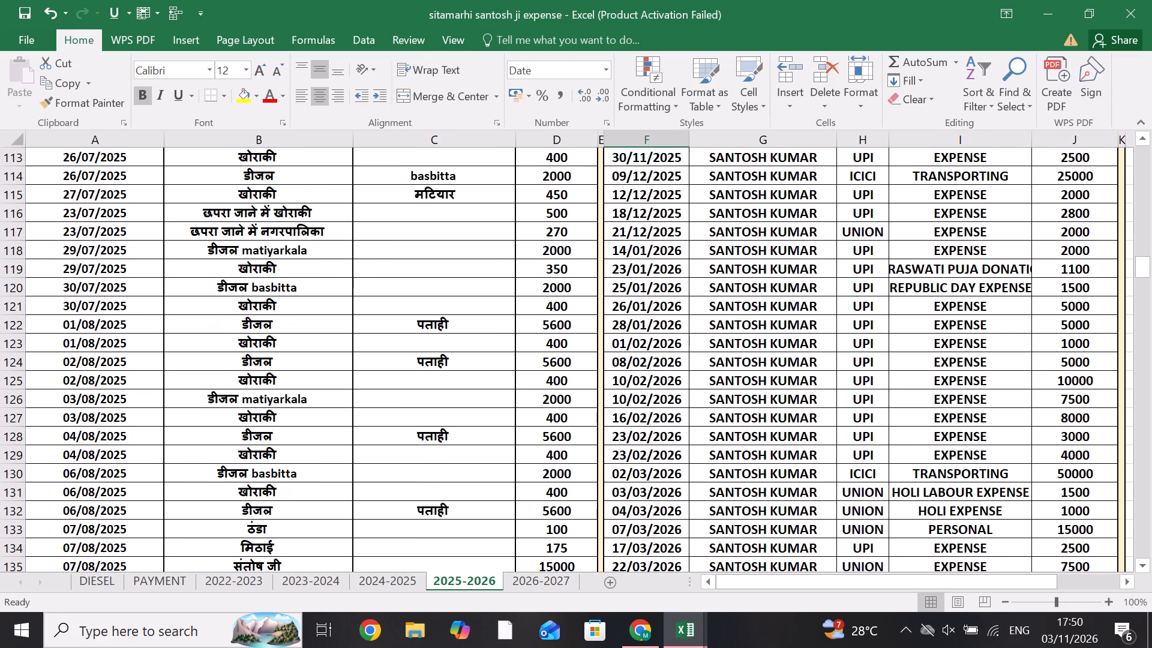
pyautogui.scroll(1, 650, 361)
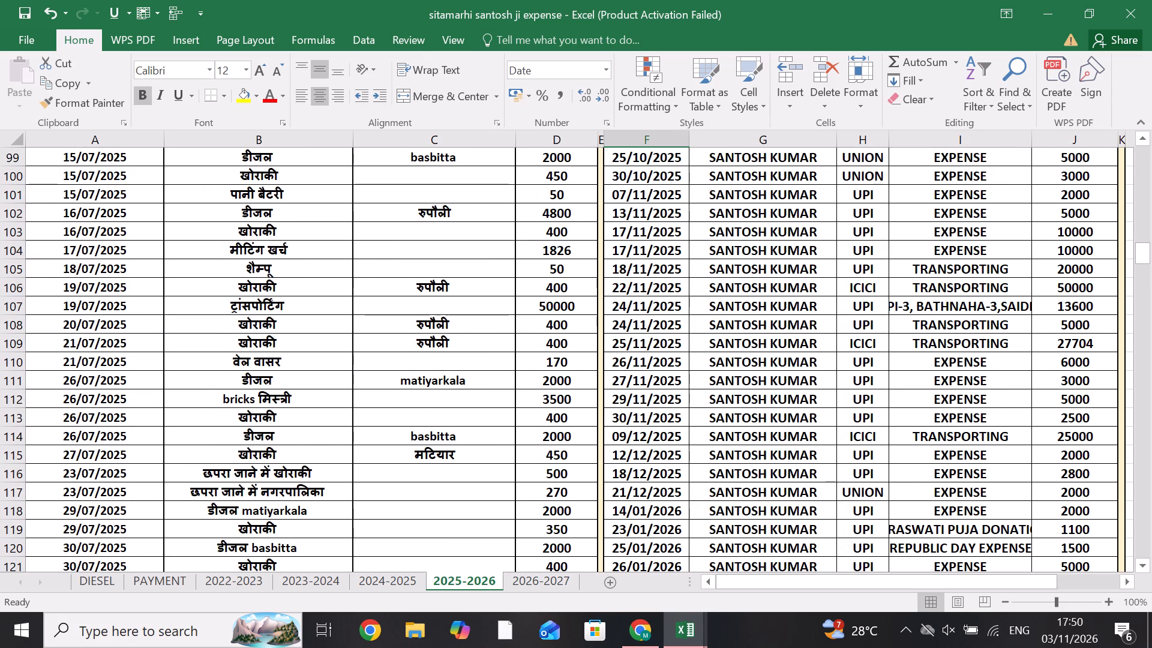
pyautogui.scroll(1, 703, 325)
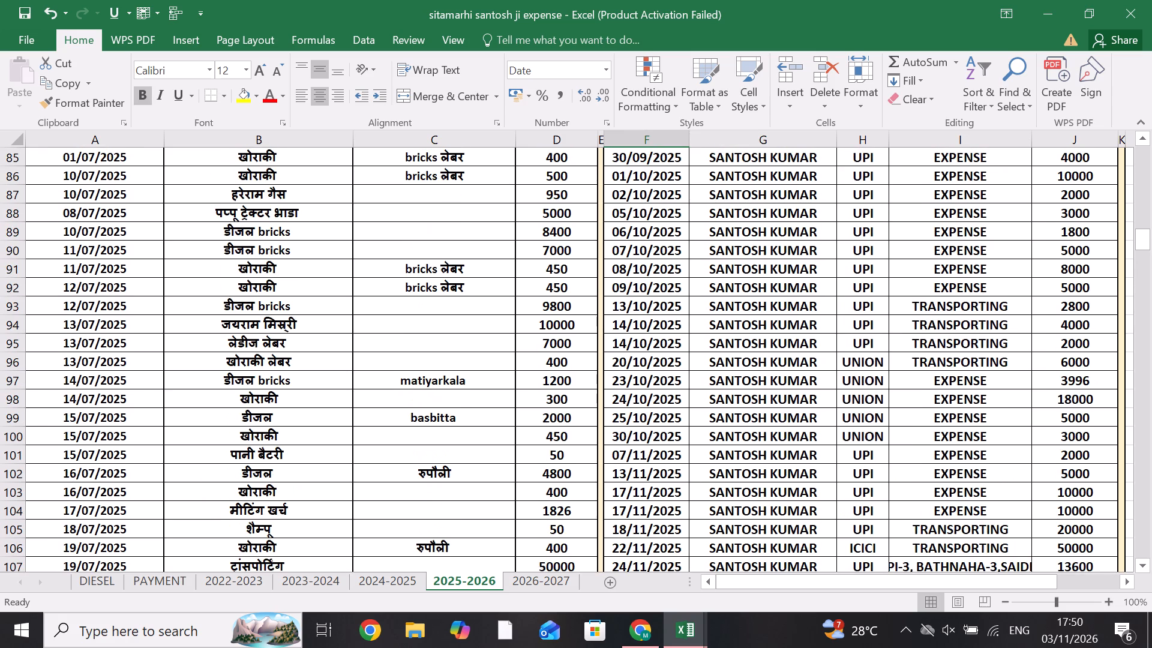
pyautogui.scroll(1, 703, 325)
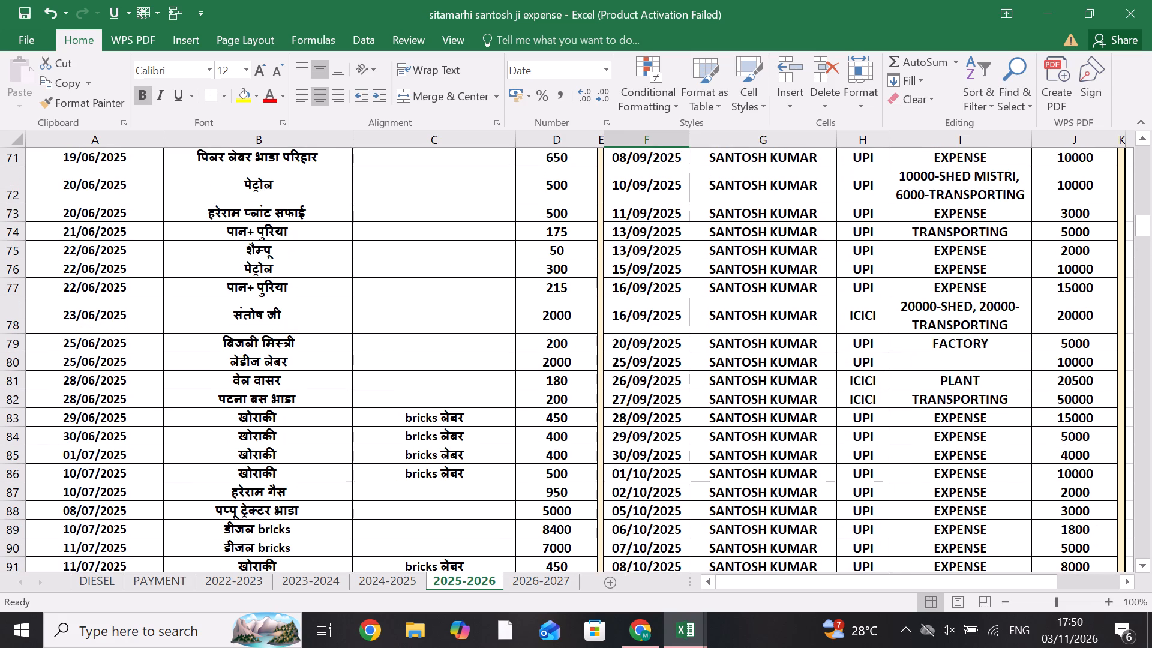
pyautogui.scroll(-1, 672, 260)
pyautogui.click(649, 277)
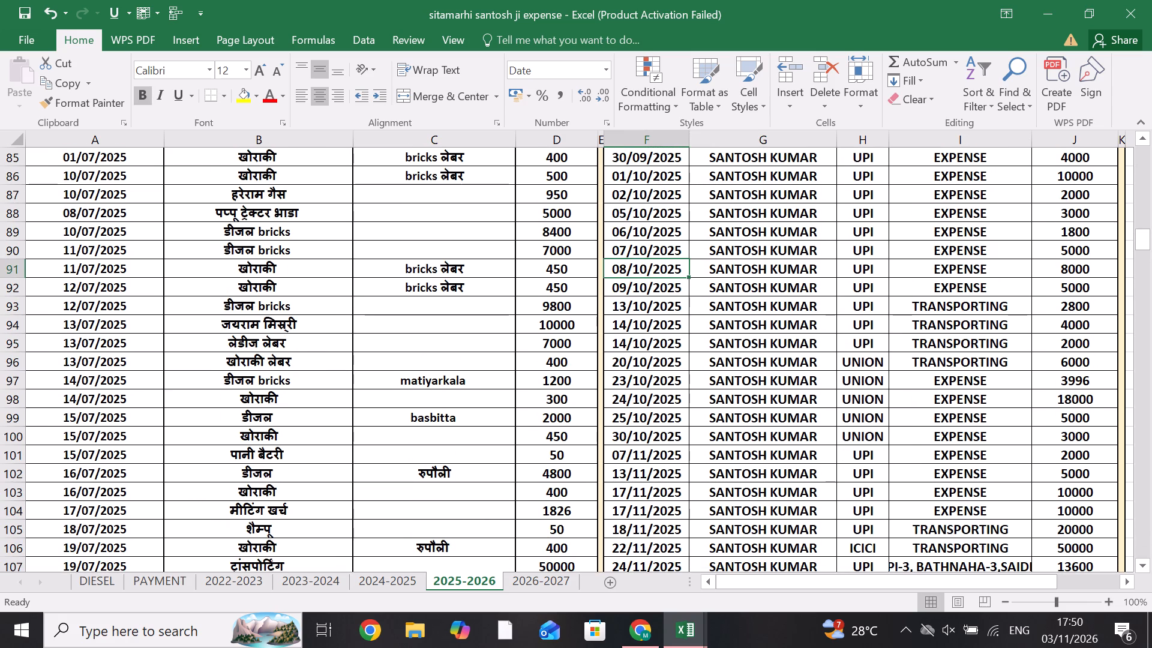
pyautogui.click(1086, 268)
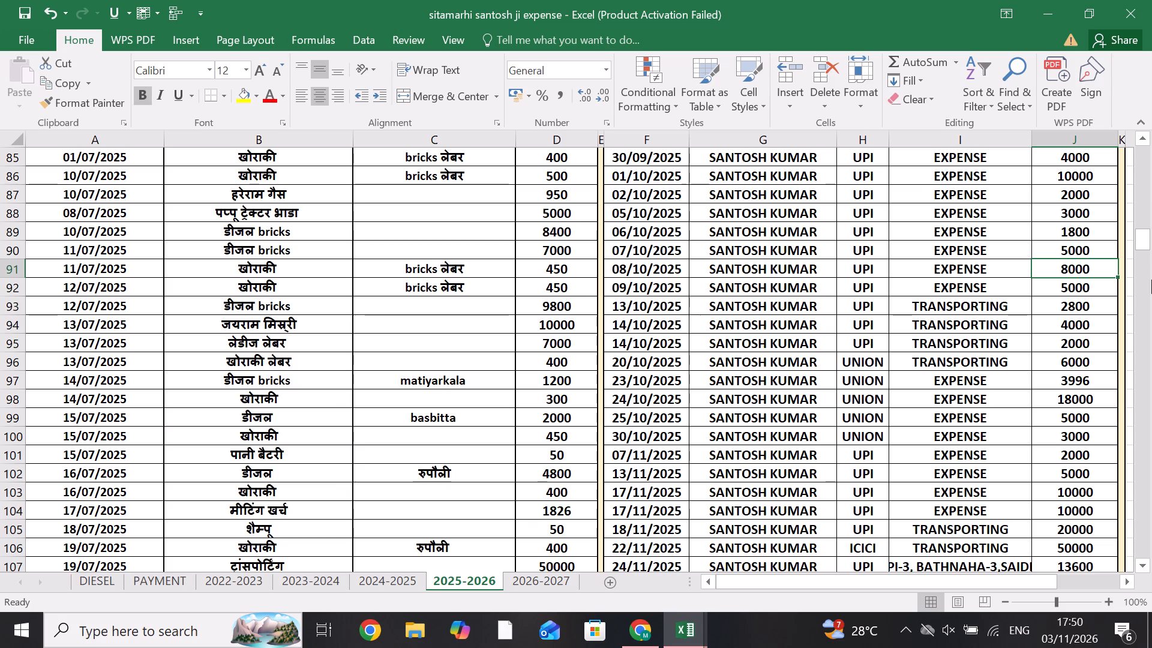
# Look through the full 2025-2026 entries and check the total, paid and due summary beside the payments table.
pyautogui.scroll(-6, 1150, 281)
pyautogui.scroll(-2, 1004, 383)
pyautogui.scroll(1, 1004, 383)
pyautogui.scroll(-2, 1004, 383)
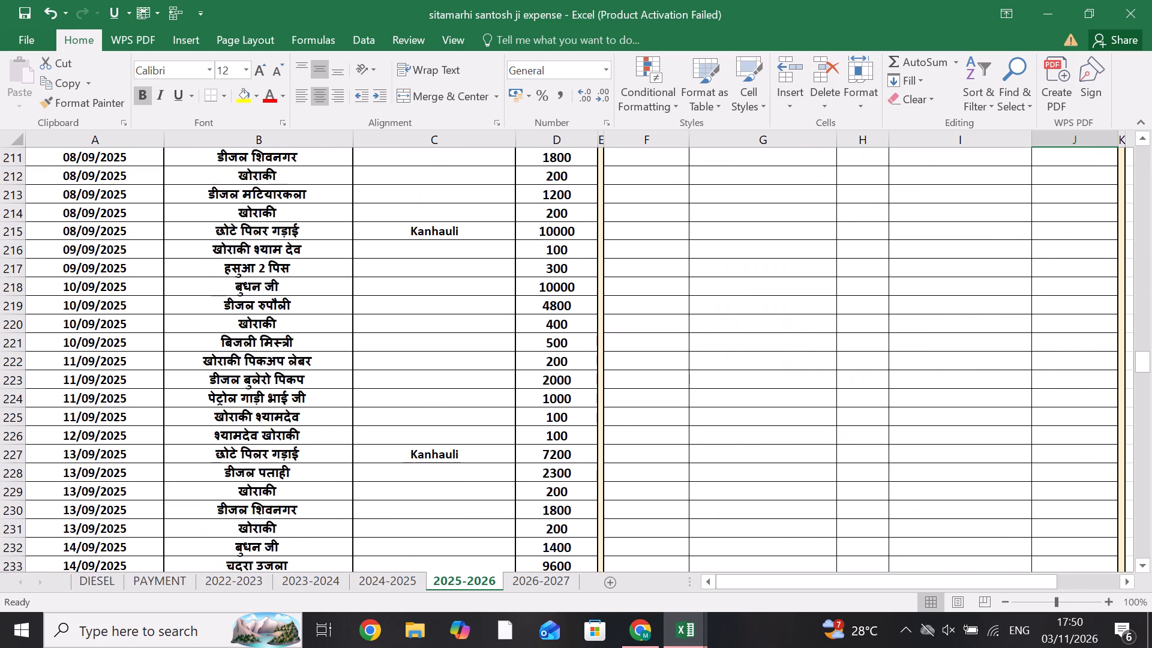
pyautogui.scroll(-18, 1004, 383)
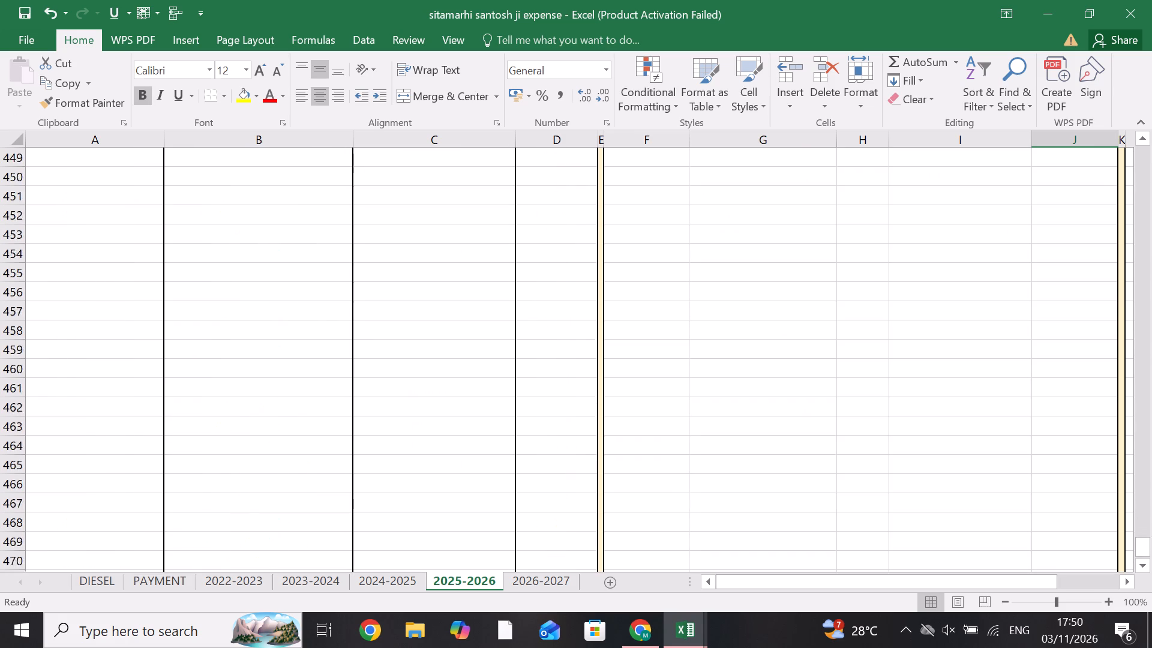
pyautogui.scroll(18, 998, 379)
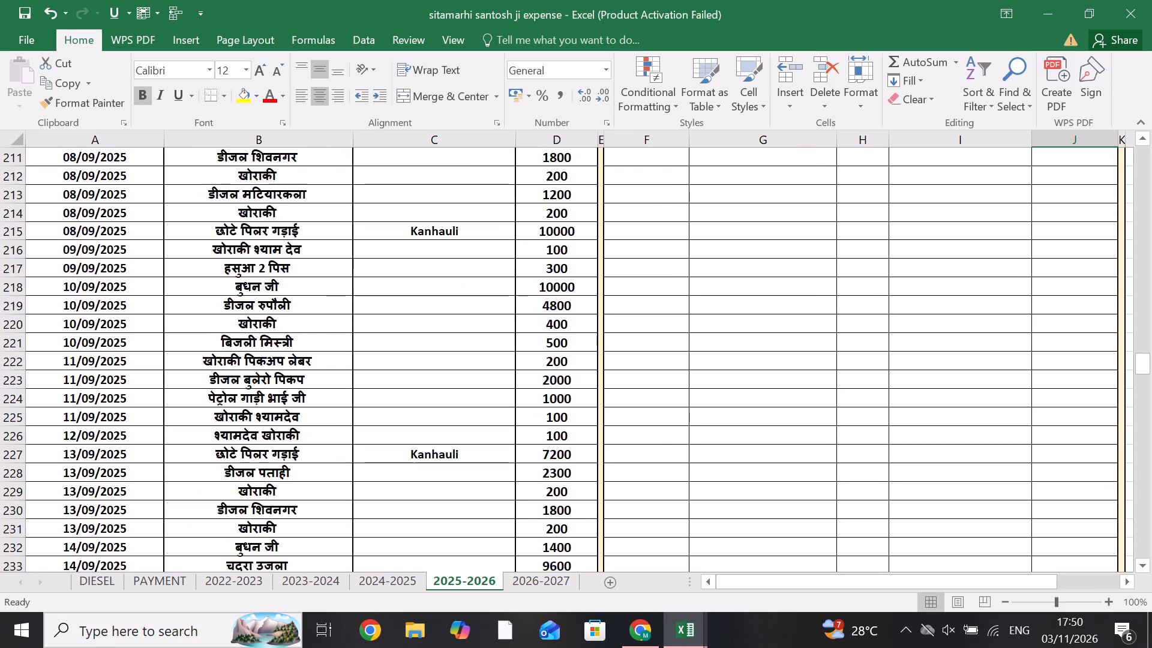
pyautogui.scroll(6, 998, 379)
pyautogui.scroll(19, 998, 379)
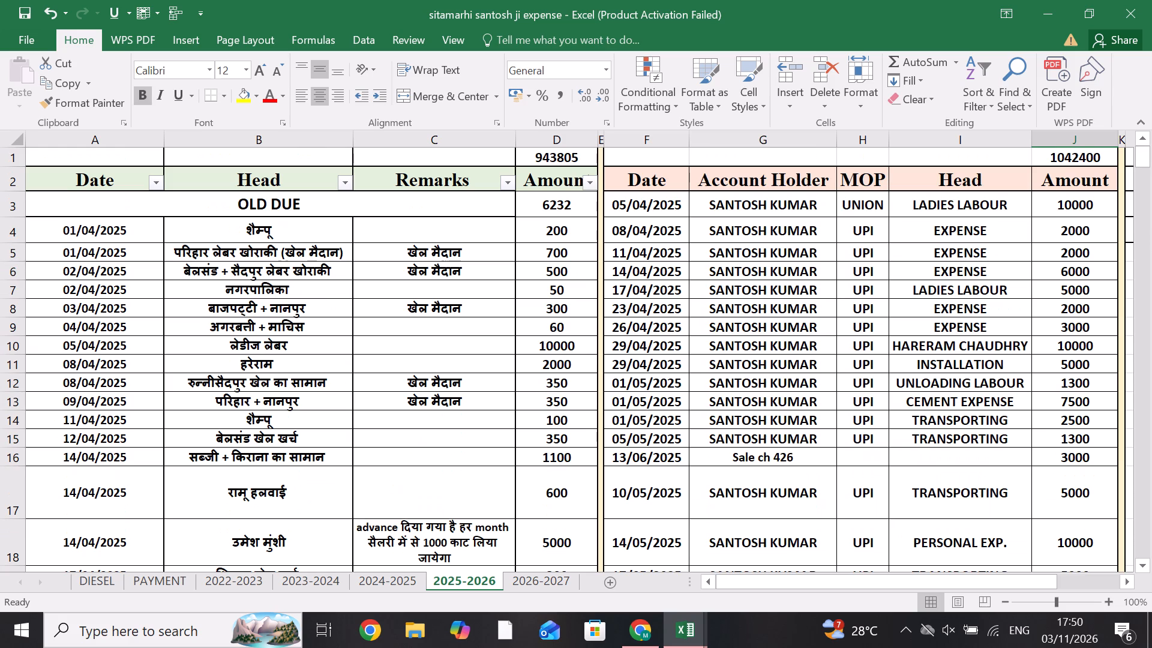
pyautogui.scroll(1, 998, 379)
pyautogui.moveTo(924, 575); pyautogui.dragTo(1030, 585)
pyautogui.click(988, 229)
# Clear the 24/11/2025 UPI payment entry of 13600 in F107:J107 on the 2025-2026 sheet.
pyautogui.scroll(-5, 707, 339)
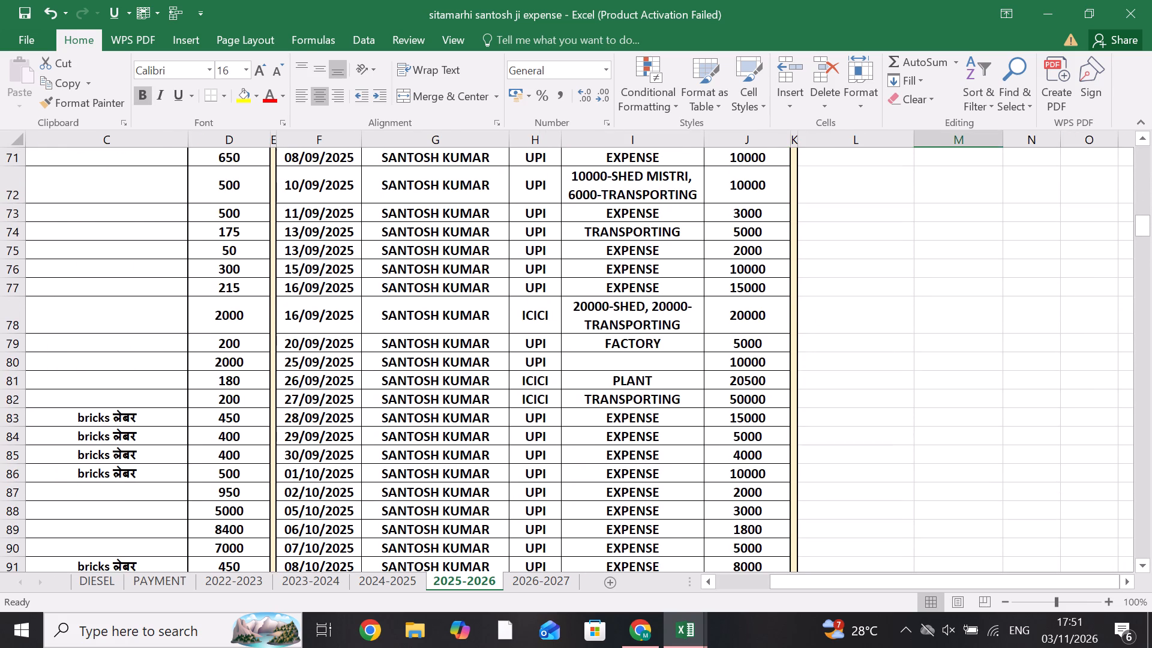
pyautogui.scroll(-3, 707, 340)
pyautogui.scroll(1, 707, 340)
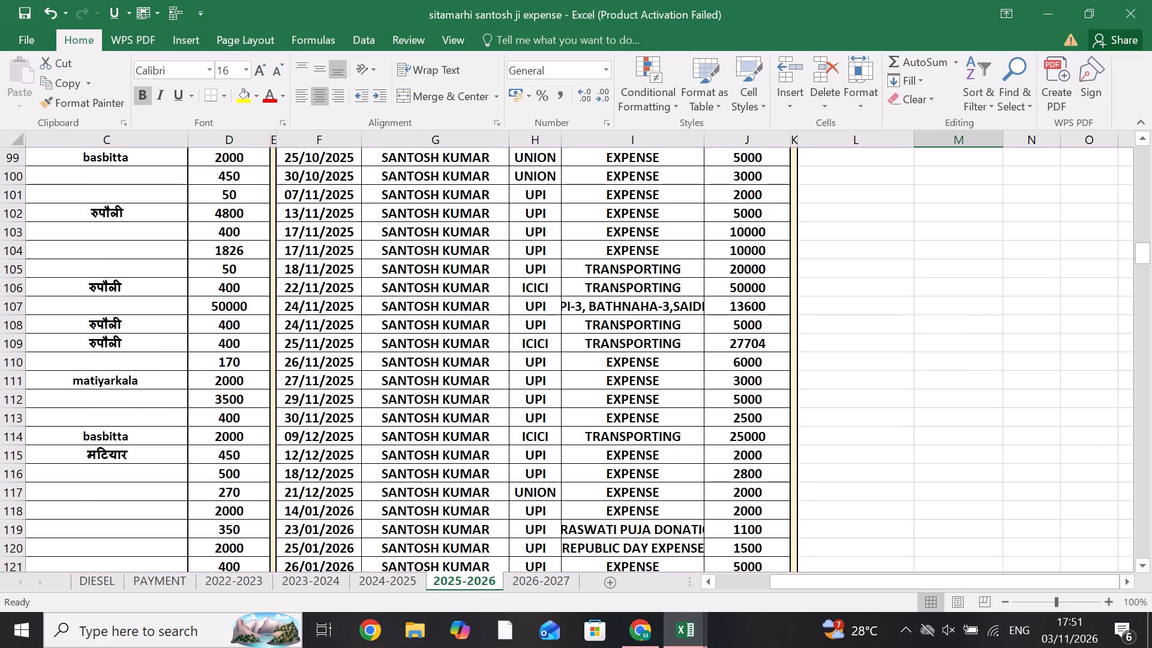
pyautogui.moveTo(301, 306); pyautogui.dragTo(727, 307)
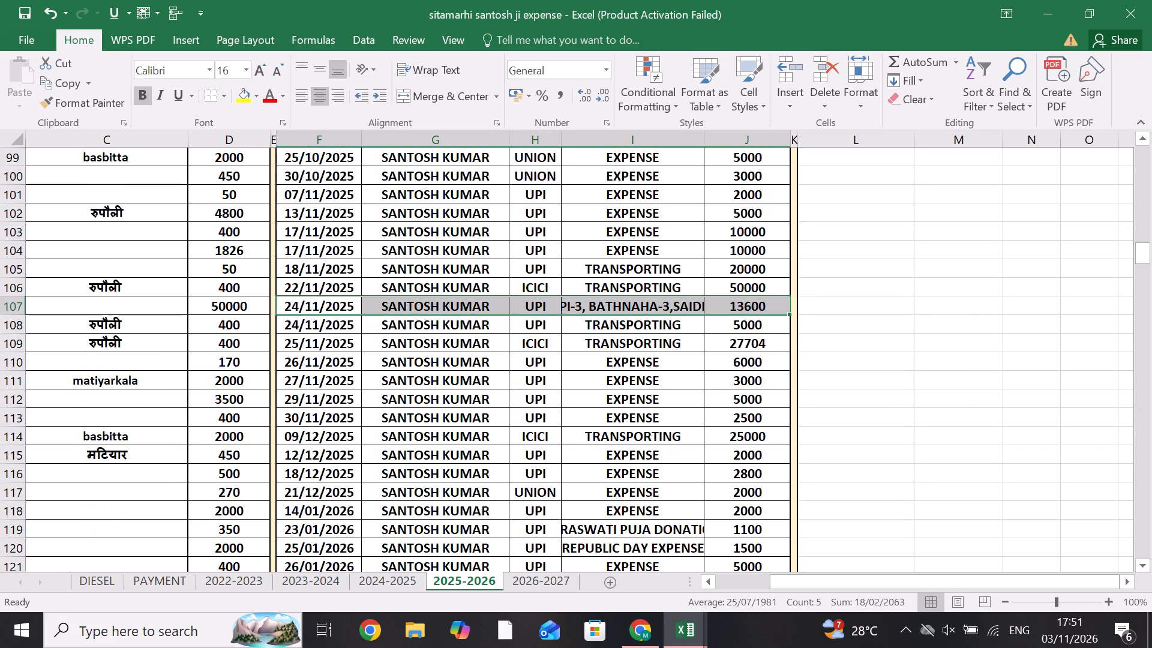
pyautogui.moveTo(727, 307); pyautogui.dragTo(734, 307)
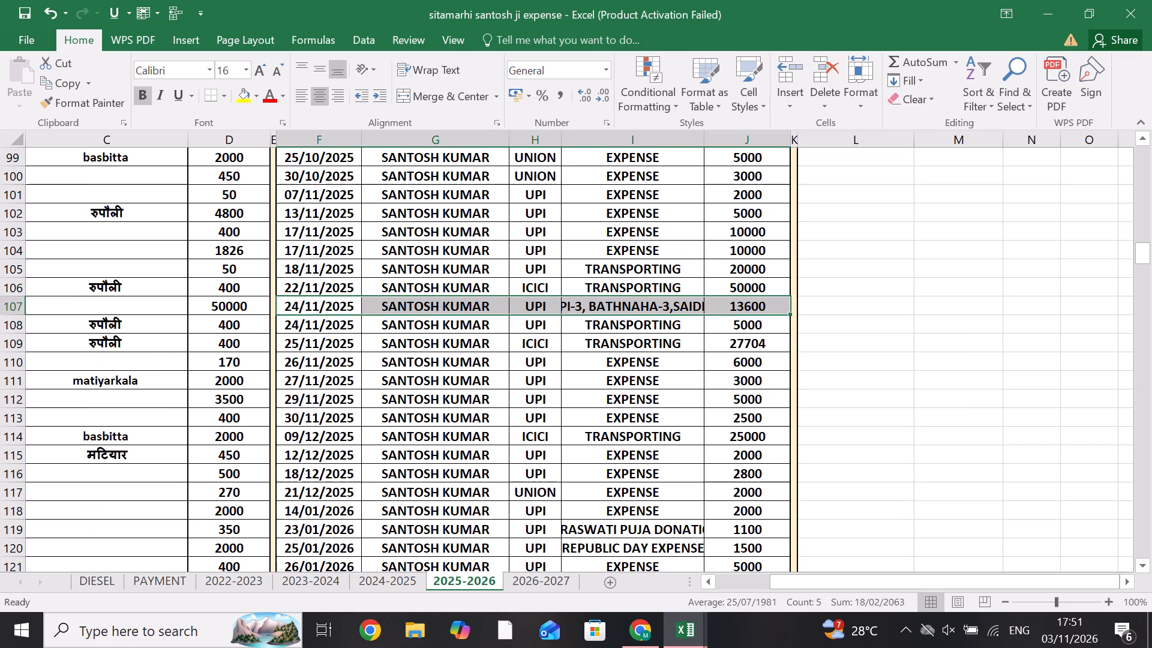
pyautogui.press('Delete')
# Review the remaining 2025-2026 payments and check the total, paid and due summary.
pyautogui.scroll(-1, 686, 367)
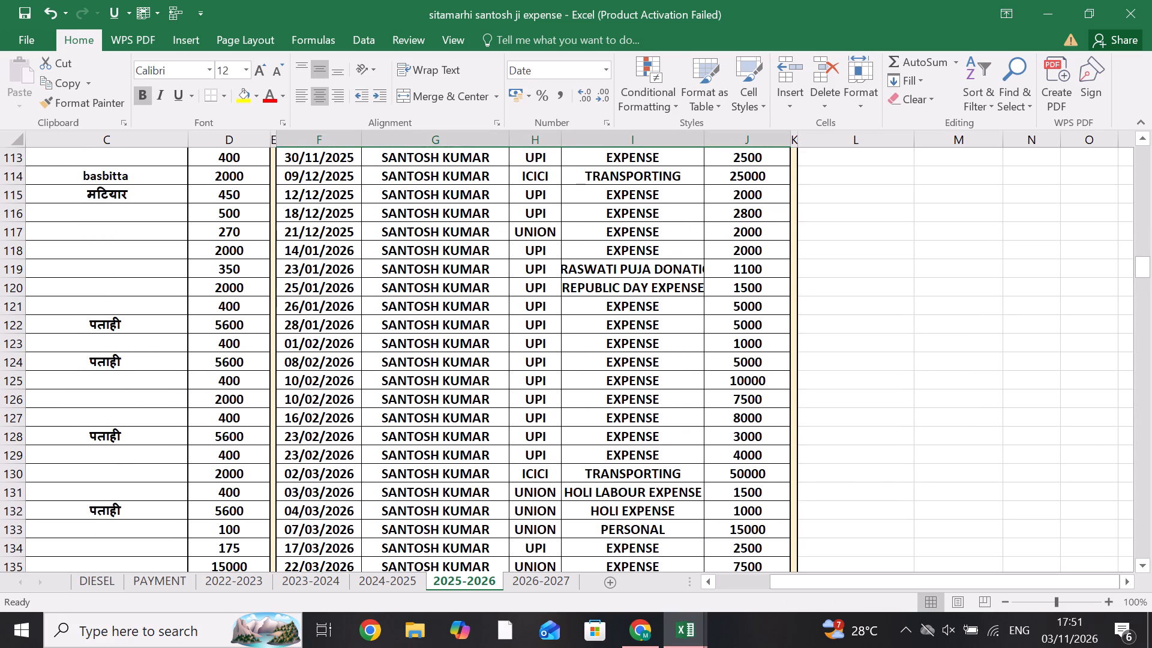
pyautogui.scroll(-1, 667, 344)
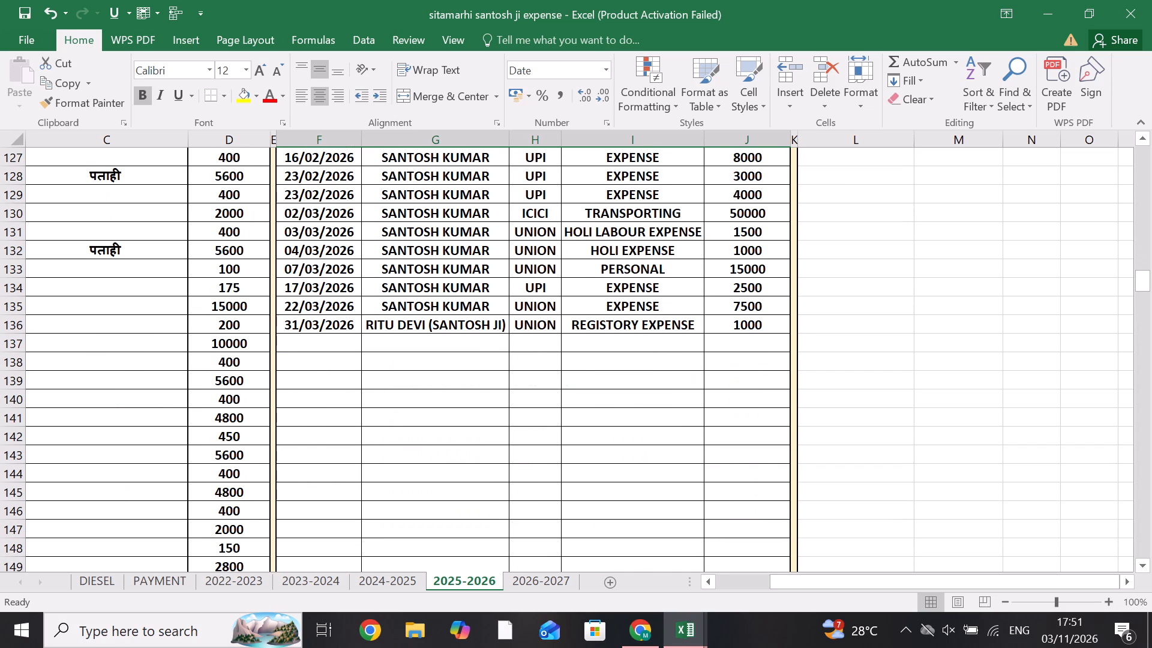
pyautogui.scroll(5, 667, 344)
pyautogui.click(524, 339)
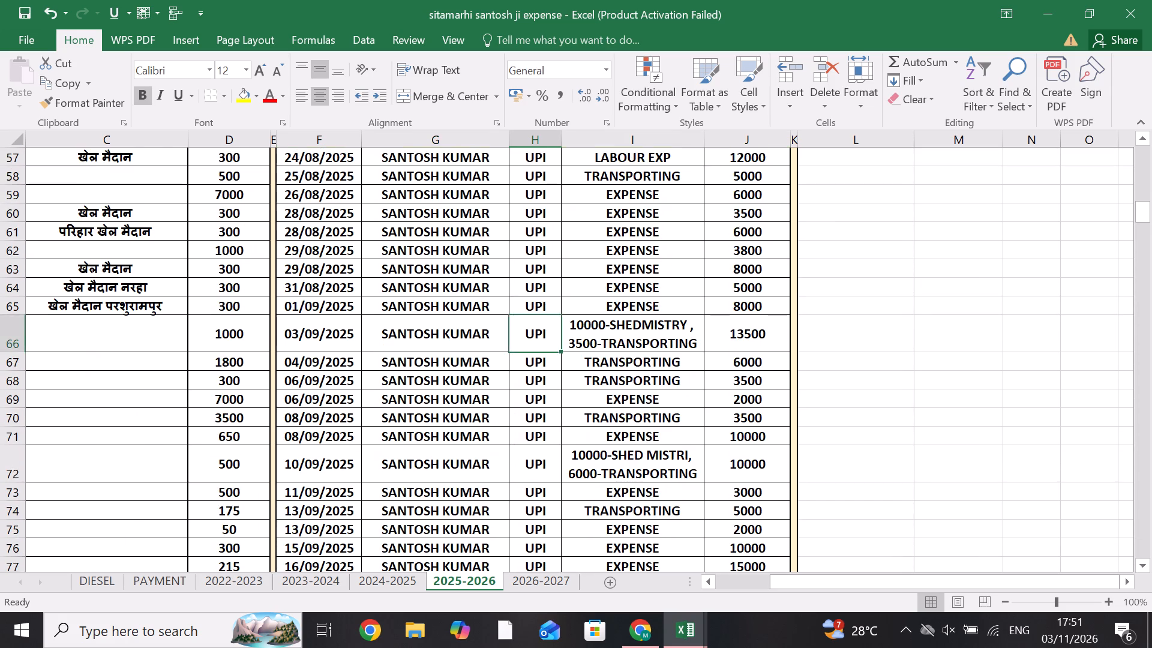
pyautogui.scroll(3, 527, 340)
pyautogui.scroll(-4, 527, 340)
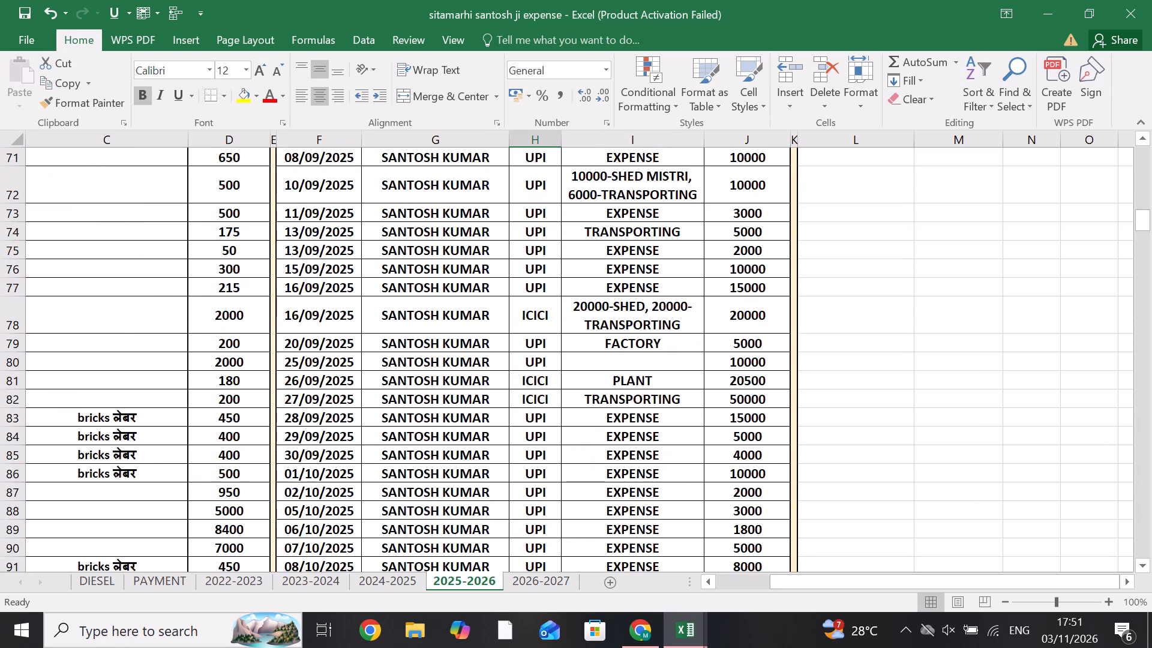
pyautogui.scroll(-4, 524, 338)
pyautogui.scroll(13, 922, 385)
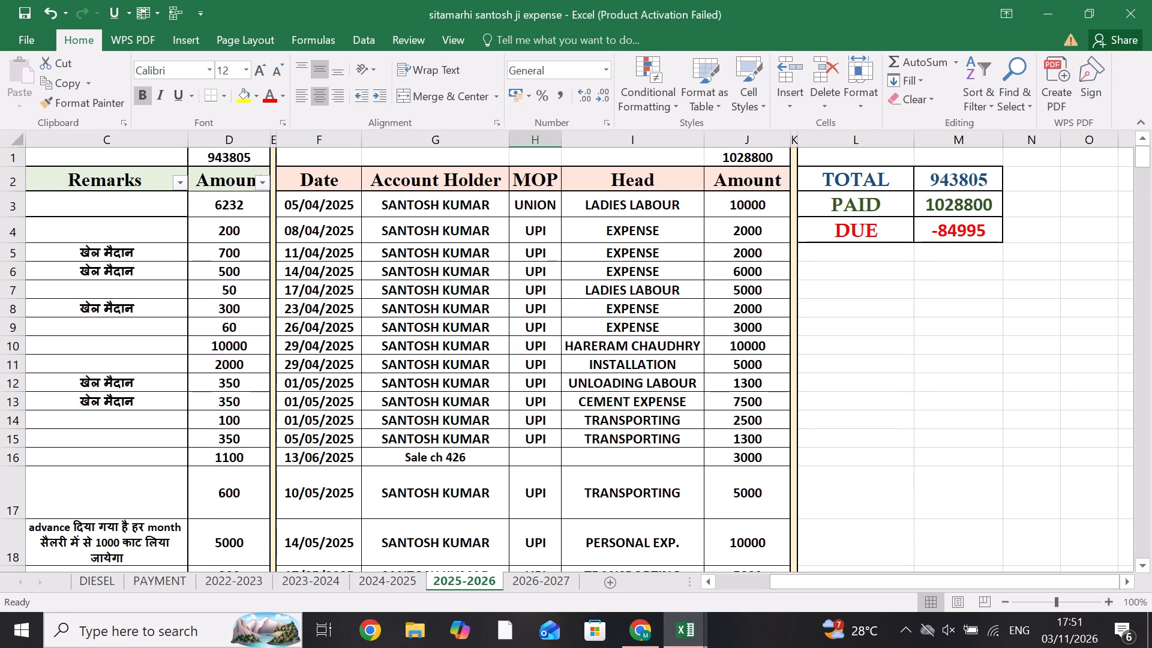
# On the 2026-2027 sheet, insert a blank row directly below the table headers, above the first entries.
pyautogui.click(520, 581)
pyautogui.scroll(-1, 530, 497)
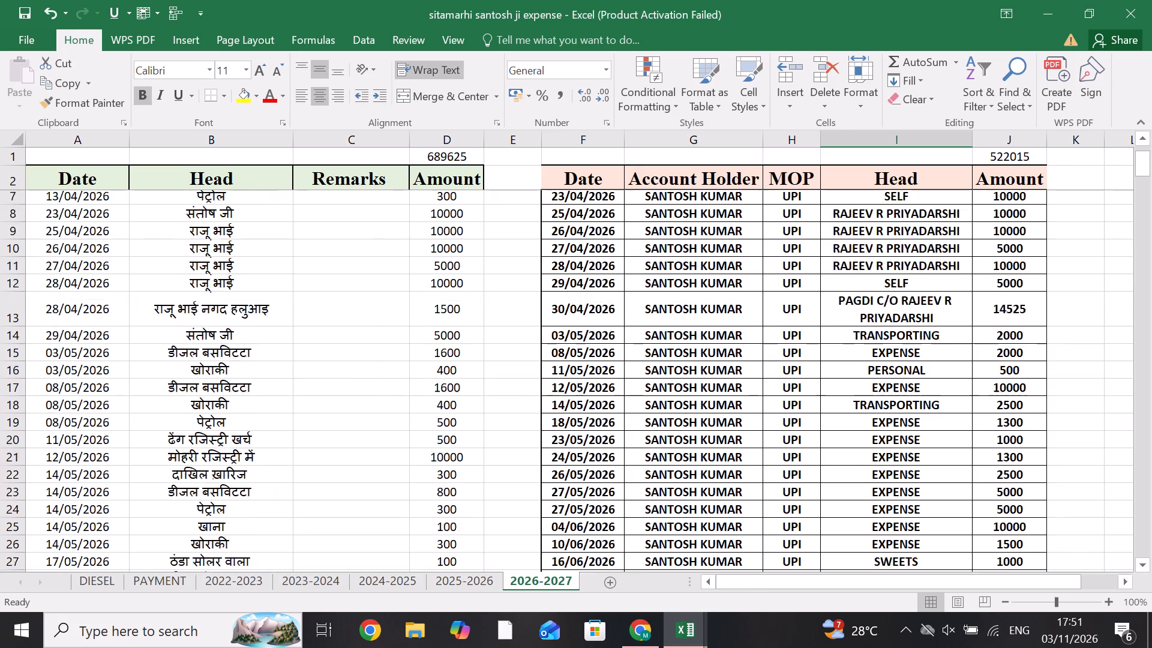
pyautogui.scroll(-1, 530, 497)
pyautogui.scroll(5, 530, 497)
pyautogui.scroll(-2, 530, 497)
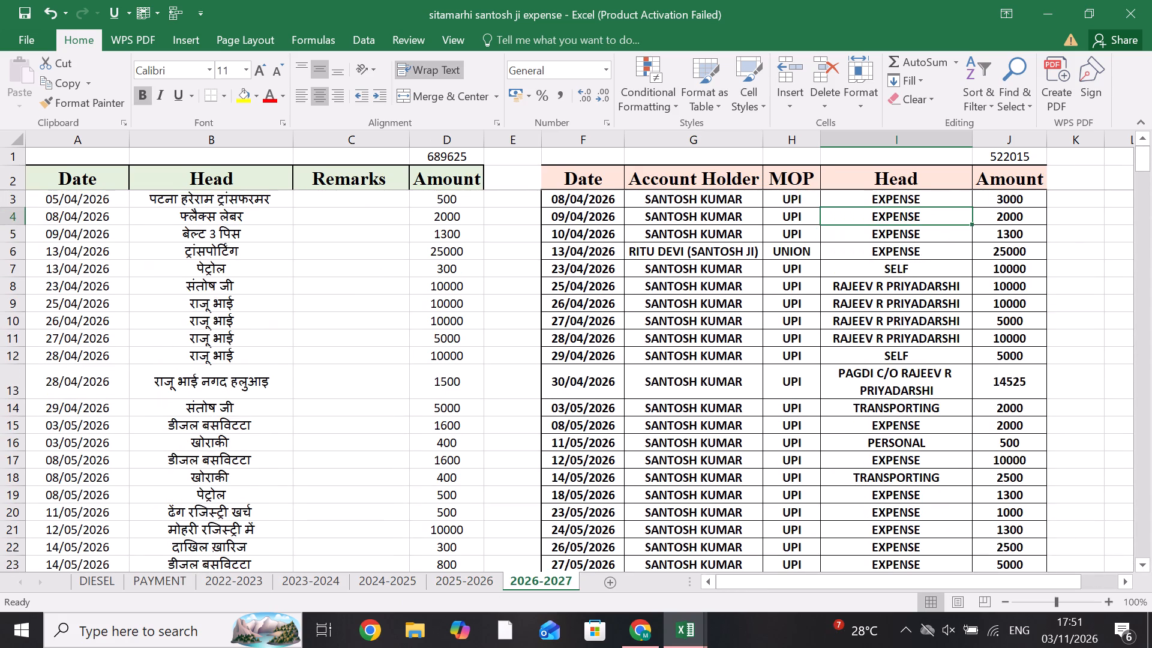
pyautogui.scroll(-4, 530, 497)
pyautogui.scroll(15, 536, 491)
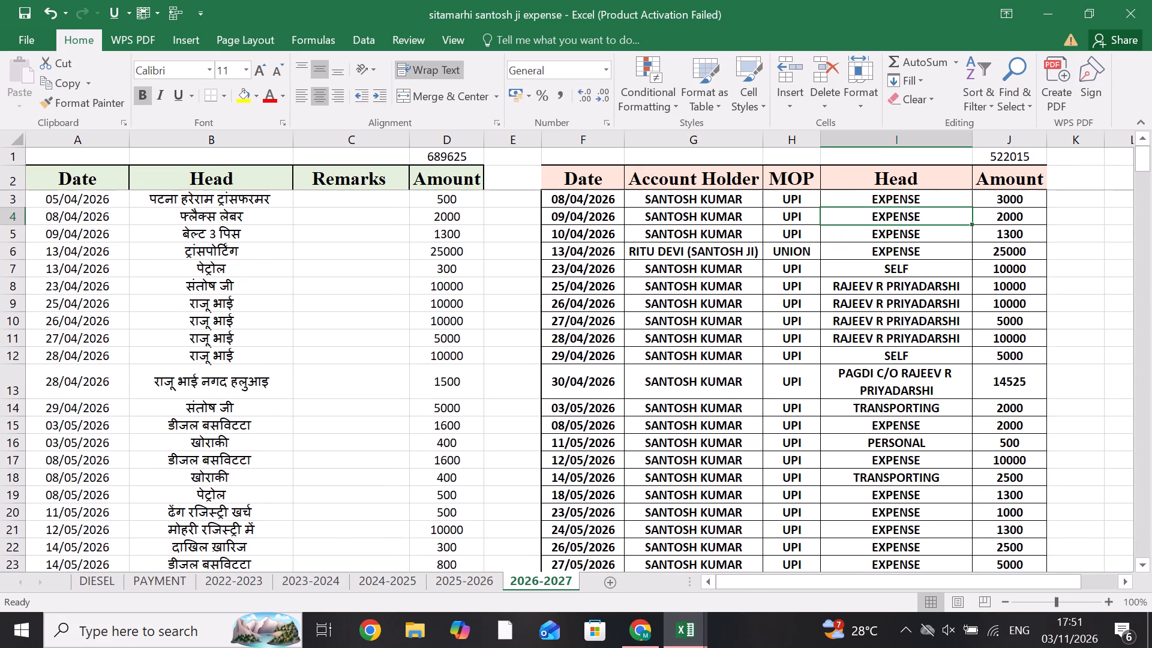
pyautogui.scroll(2, 536, 490)
pyautogui.click(0, 202)
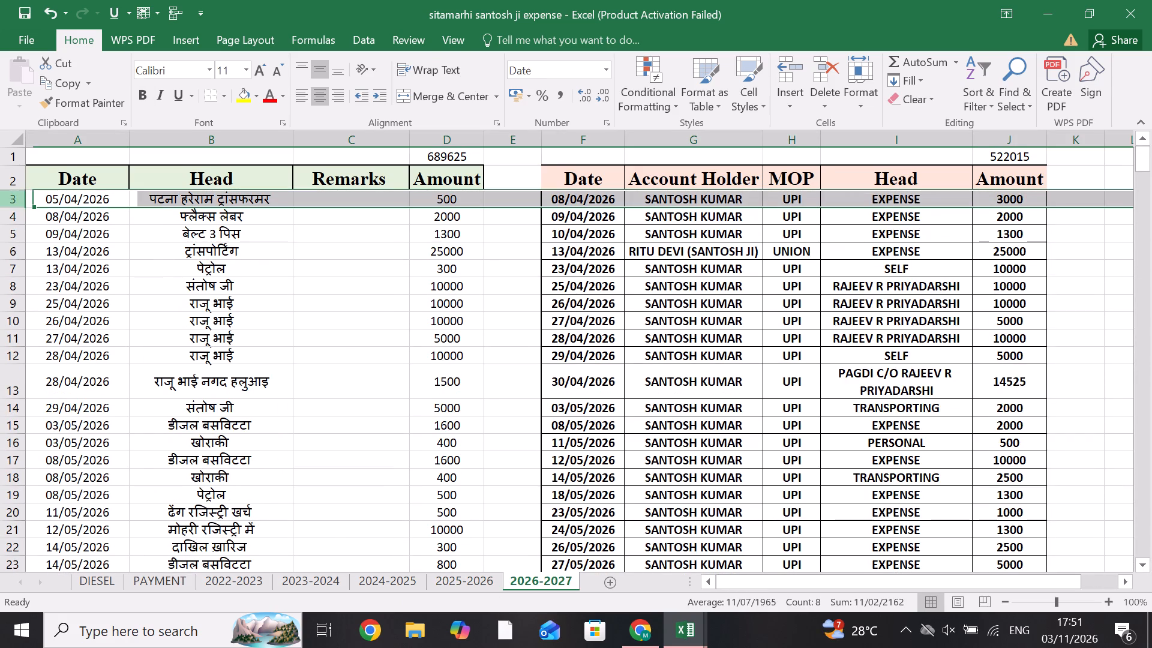
pyautogui.hotkey('ctrl', 'shift', '=')
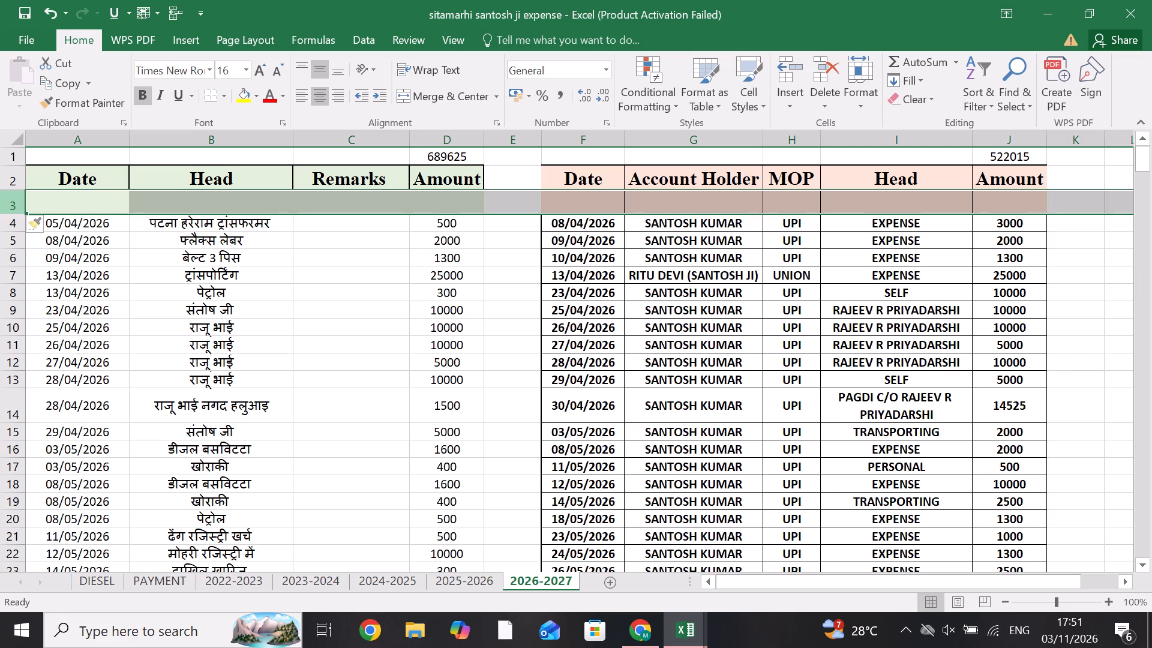
# Remove the fill colour from the new blank row, cells A3:J3.
pyautogui.moveTo(42, 202); pyautogui.dragTo(898, 197)
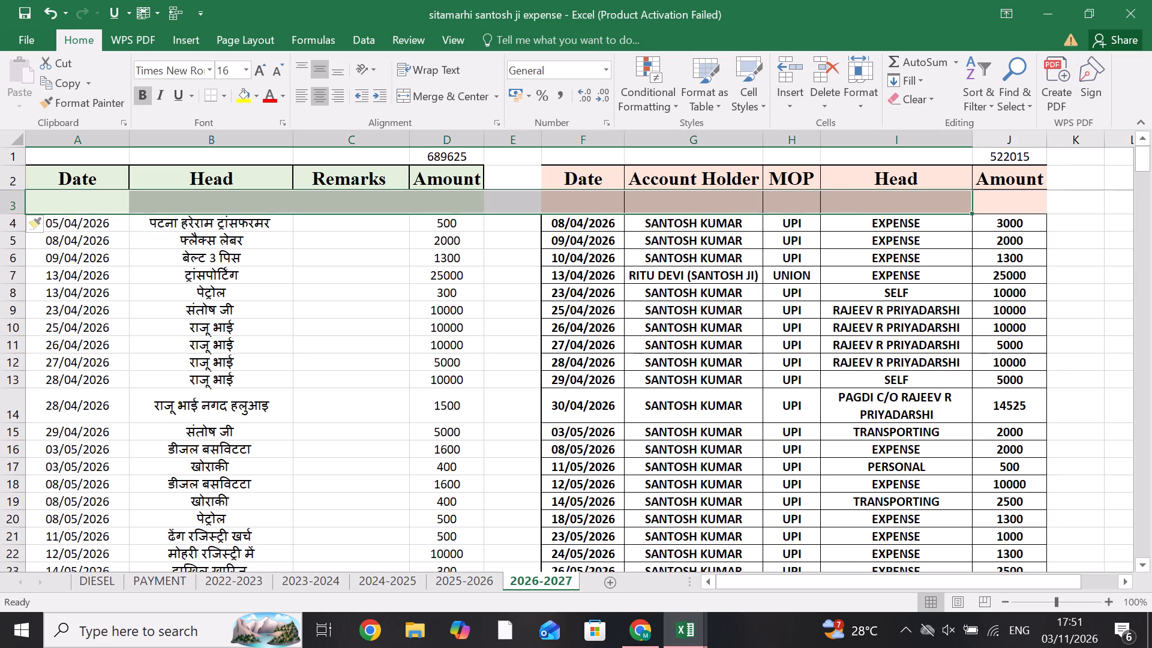
pyautogui.moveTo(898, 197); pyautogui.dragTo(1008, 203)
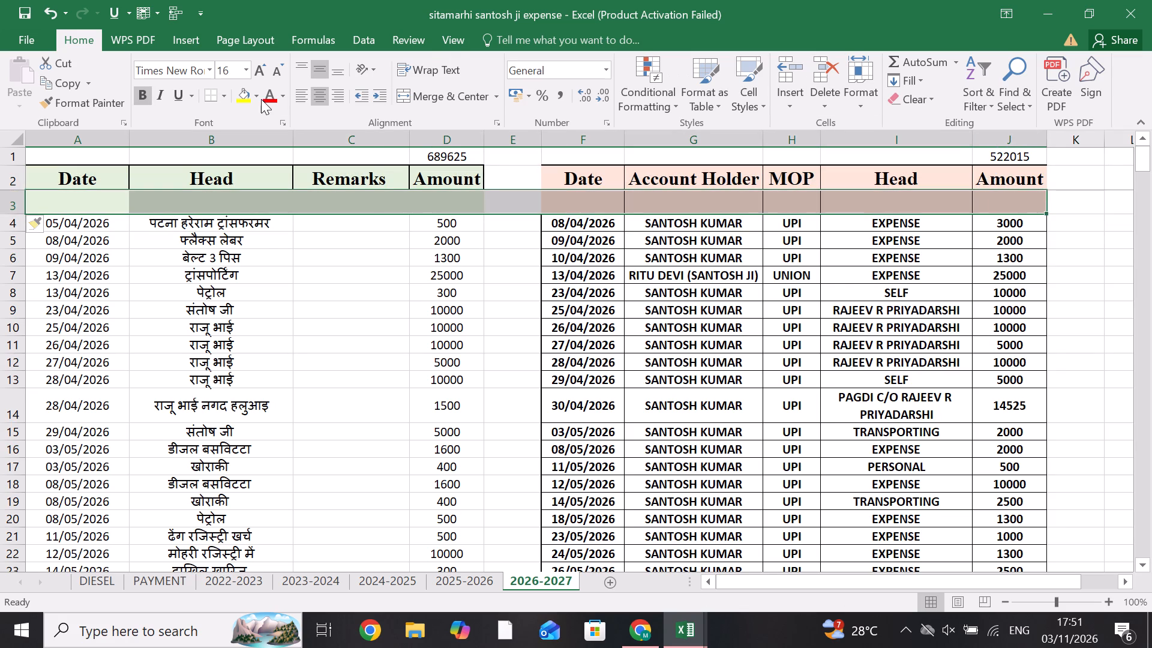
pyautogui.click(256, 98)
pyautogui.click(268, 244)
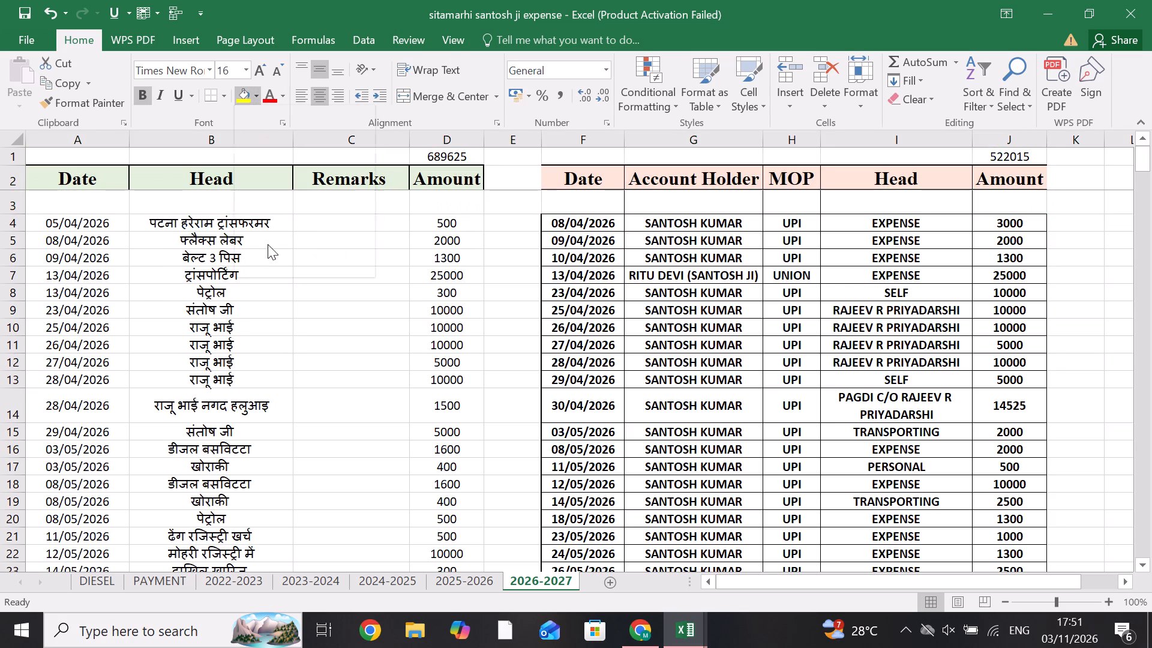
# Apply All Borders to the payments side of the new row, cells F3:J3.
pyautogui.click(577, 211)
pyautogui.moveTo(585, 203); pyautogui.dragTo(1016, 226)
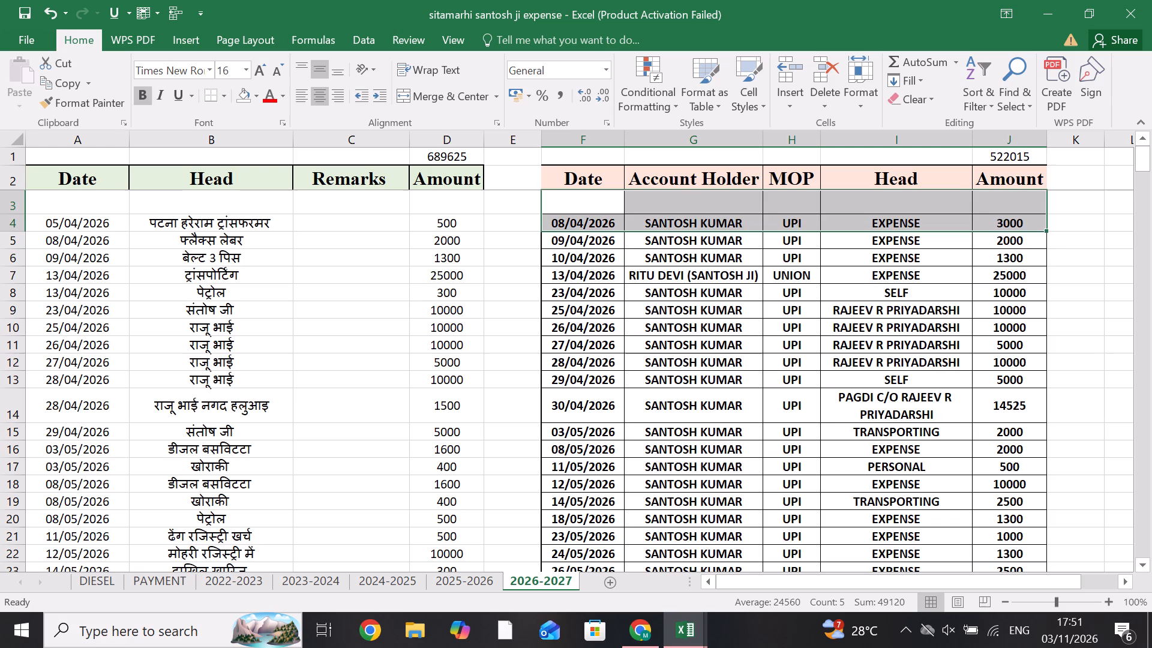
pyautogui.moveTo(1016, 226); pyautogui.dragTo(1022, 214)
pyautogui.click(219, 90)
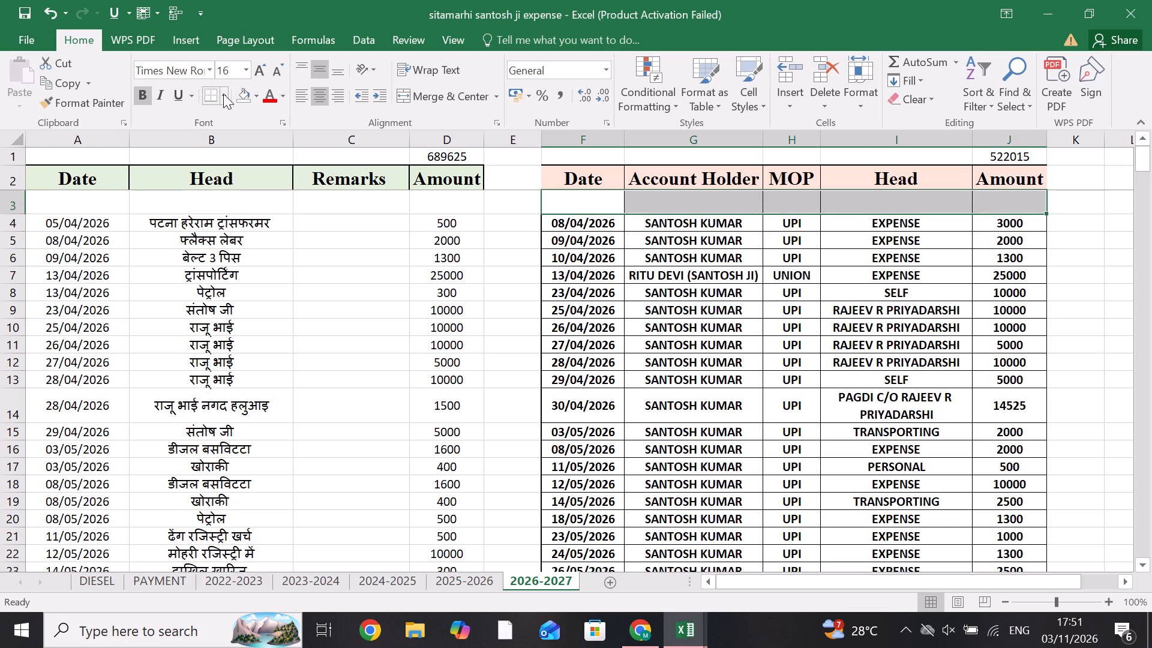
pyautogui.click(223, 94)
pyautogui.click(221, 238)
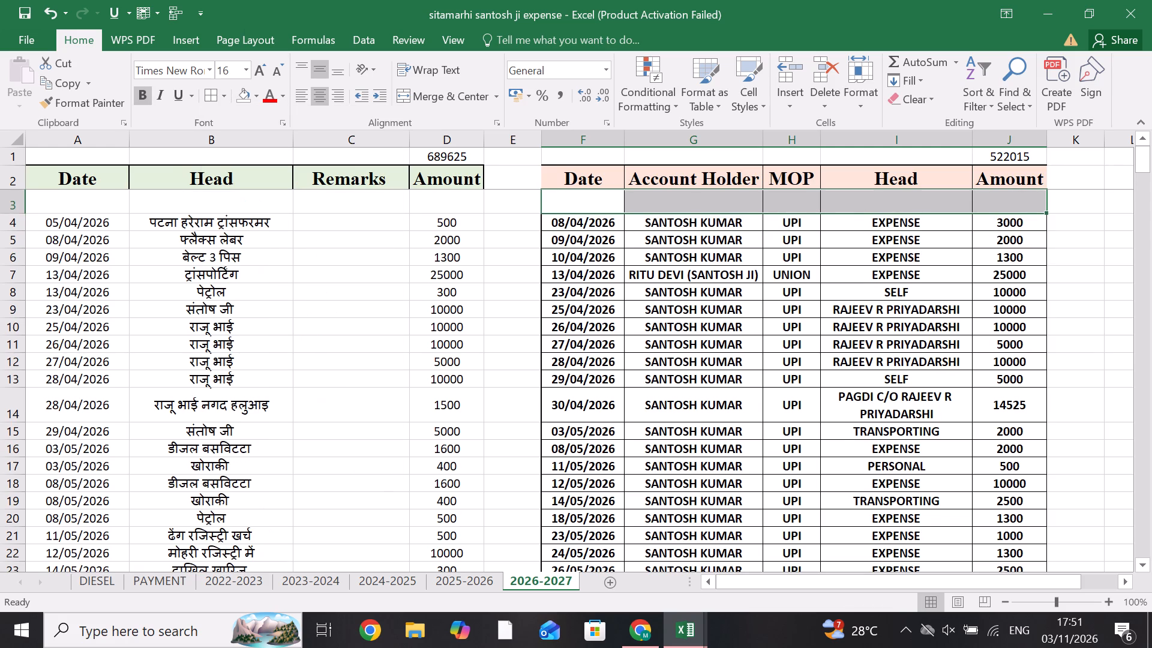
# Apply Thick Outside Borders around the payments side of the new row, cells F3:J3.
pyautogui.click(590, 192)
pyautogui.moveTo(562, 208); pyautogui.dragTo(1022, 202)
pyautogui.click(224, 101)
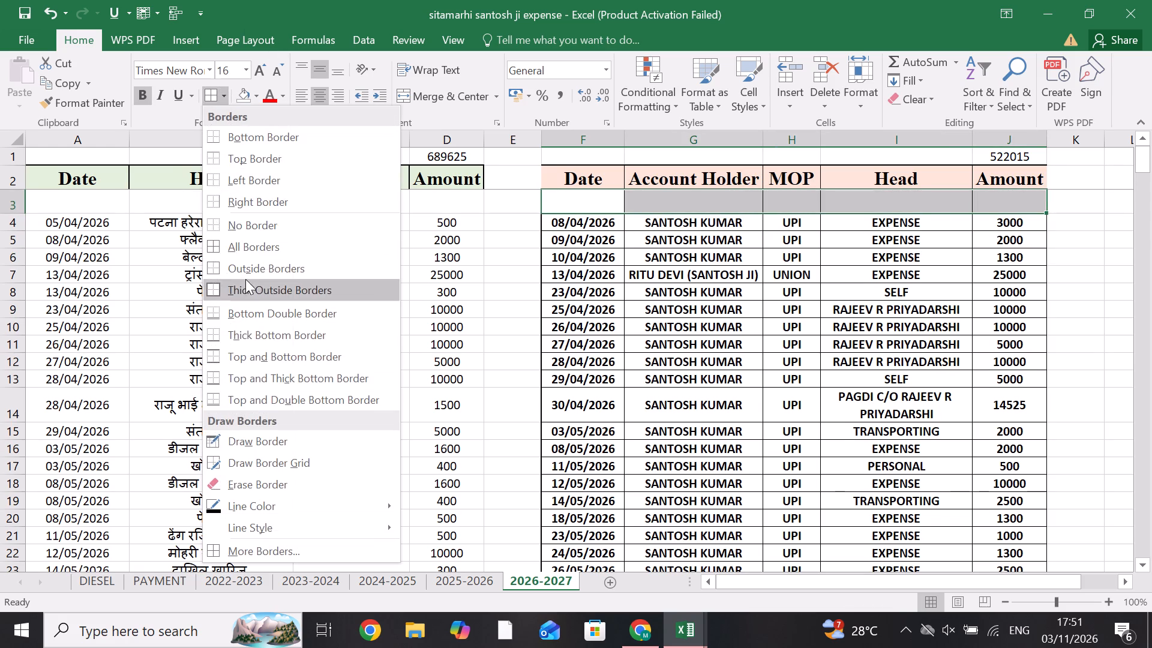
pyautogui.click(247, 285)
# Merge and center cells F3:H3 under the Date, Account Holder and MOP headers.
pyautogui.moveTo(575, 214); pyautogui.dragTo(698, 202)
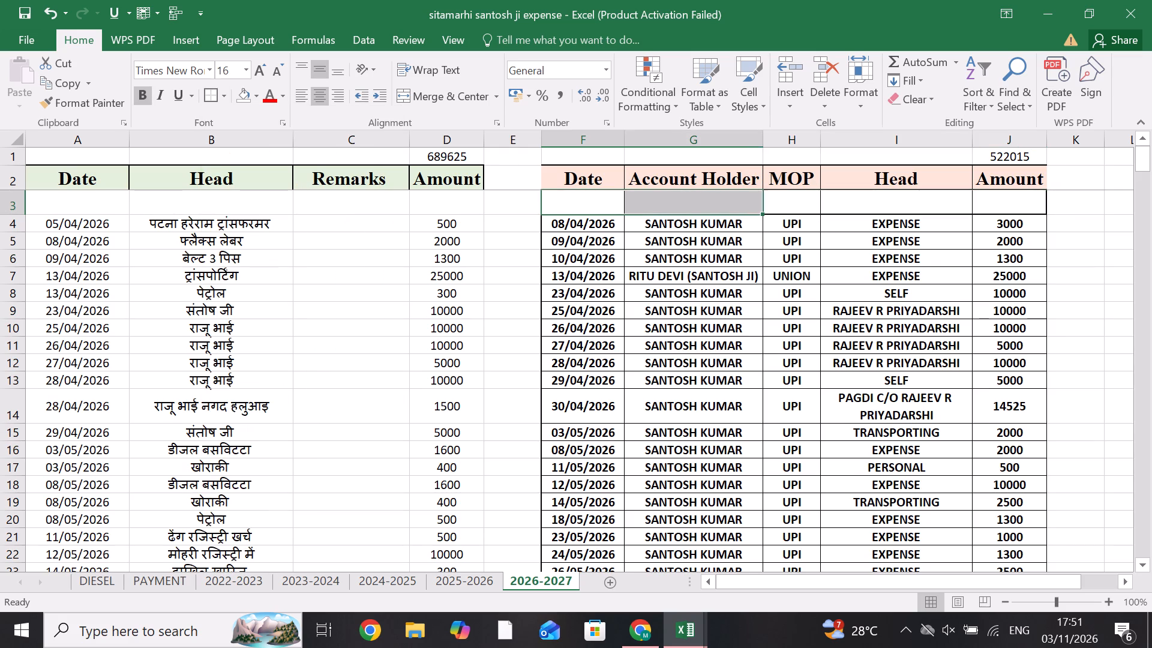
pyautogui.moveTo(698, 202); pyautogui.dragTo(783, 204)
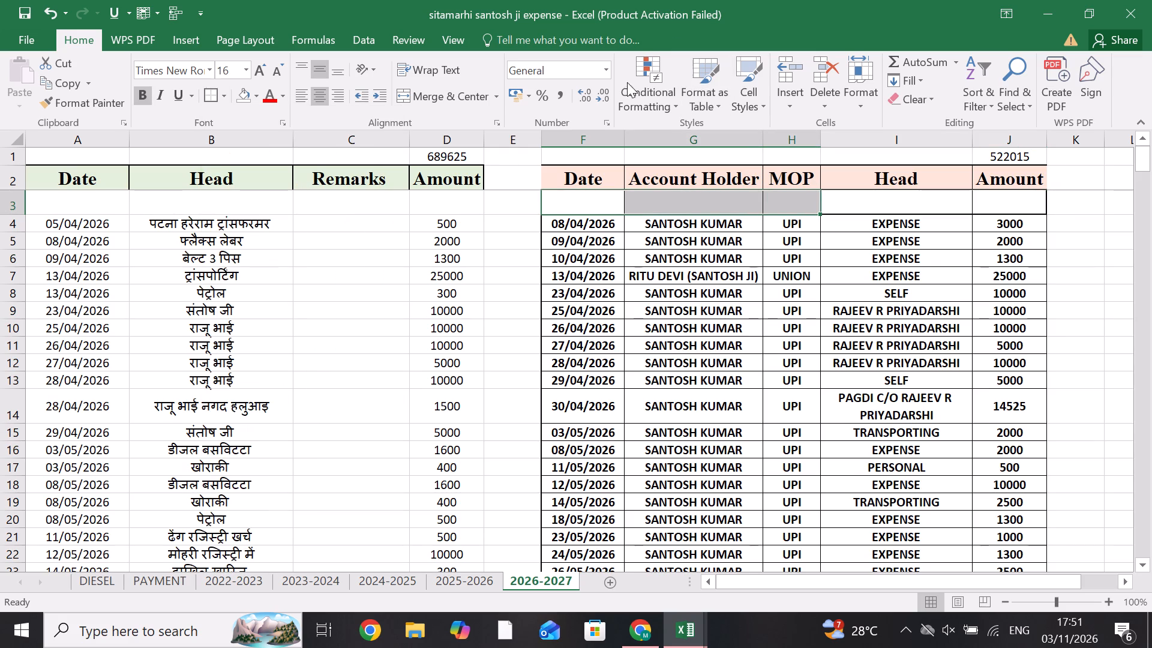
pyautogui.click(437, 102)
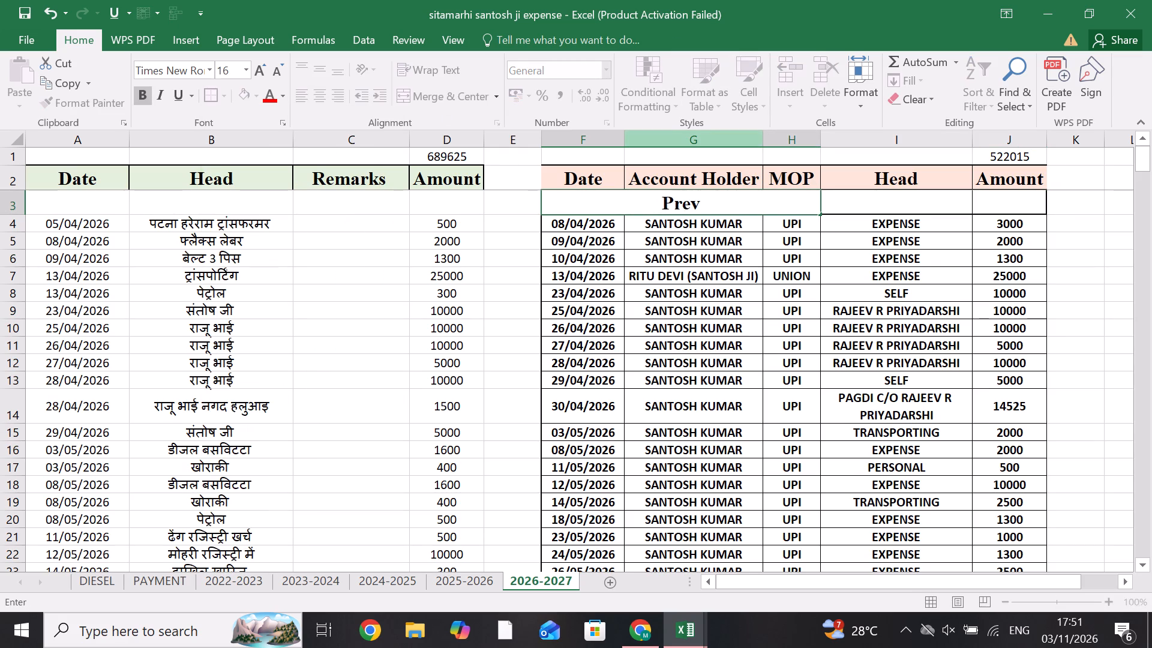
# Enter the label "Previous Advance" in the merged cell F3:H3.
pyautogui.write('ious')
pyautogui.press('space')
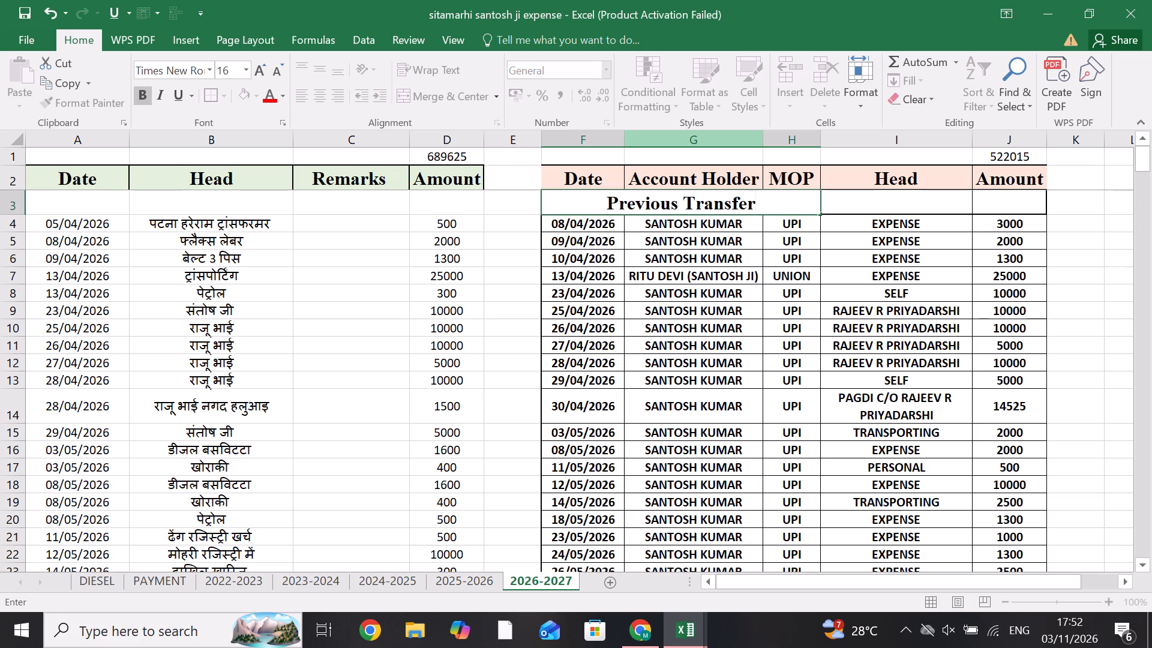
pyautogui.press('BackSpace')
pyautogui.press('BackSpace')
pyautogui.press('BackSpace')
pyautogui.press('BackSpace')
pyautogui.press('BackSpace')
pyautogui.press('BackSpace')
pyautogui.press('BackSpace')
pyautogui.press('BackSpace')
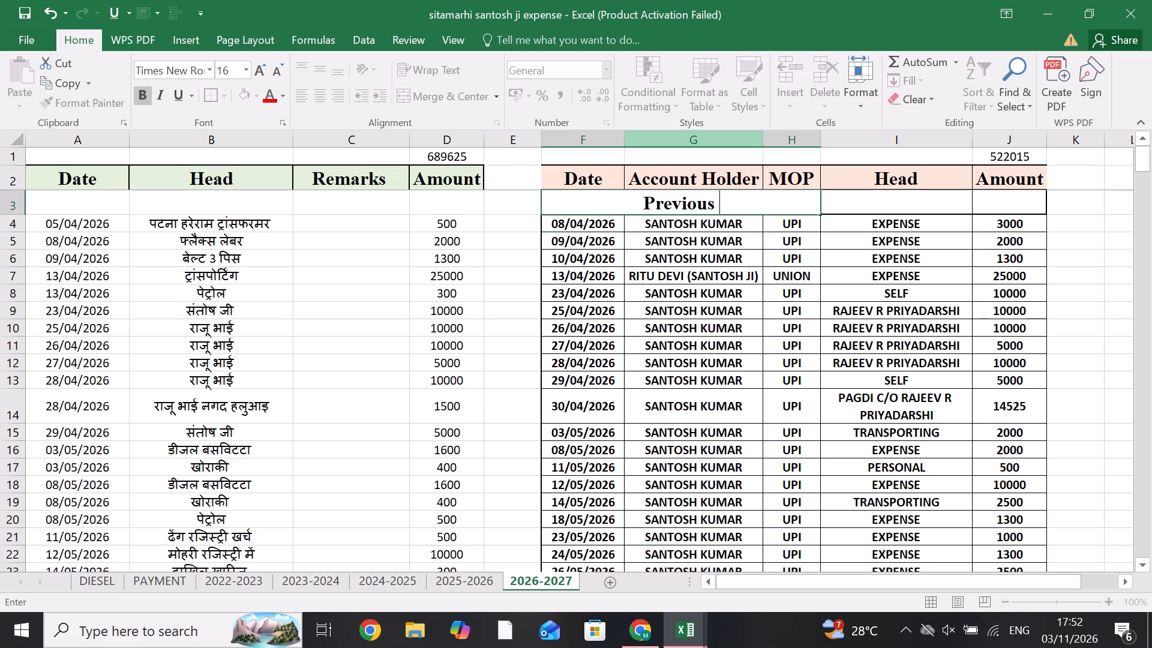
pyautogui.write('DVAN')
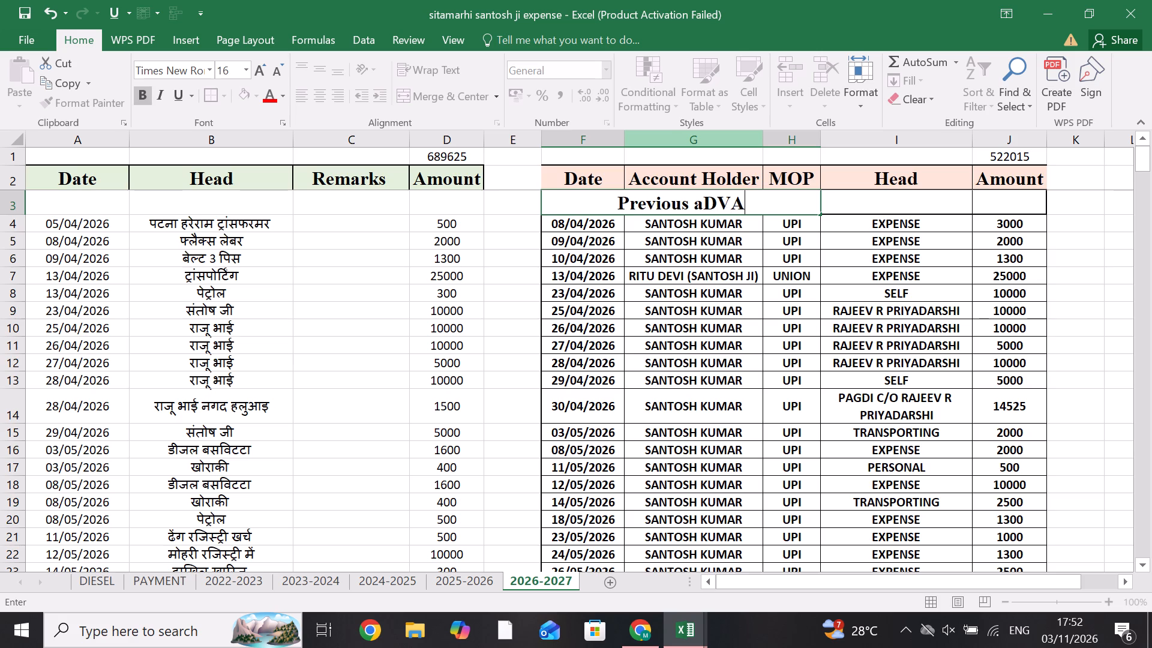
pyautogui.press('BackSpace')
pyautogui.press('BackSpace')
pyautogui.press('BackSpace')
pyautogui.press('BackSpace')
pyautogui.press('BackSpace')
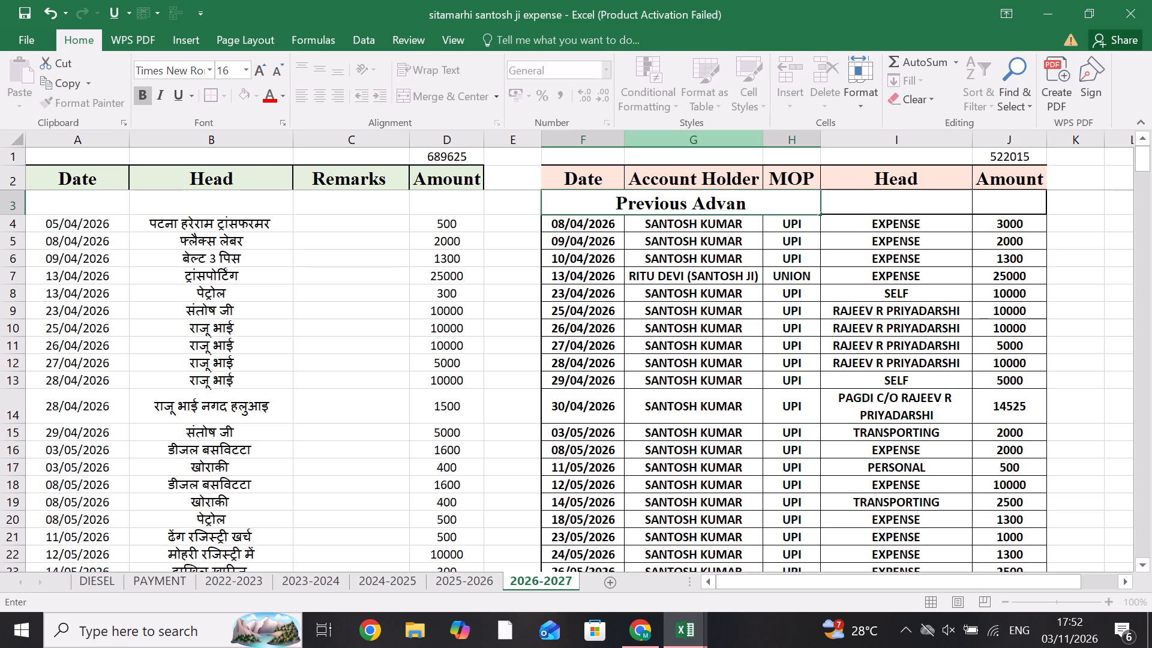
pyautogui.press('Right')
# Enter 84995 as the Previous Advance amount in J3, referring back to the 2025-2026 sheet.
pyautogui.press('Right')
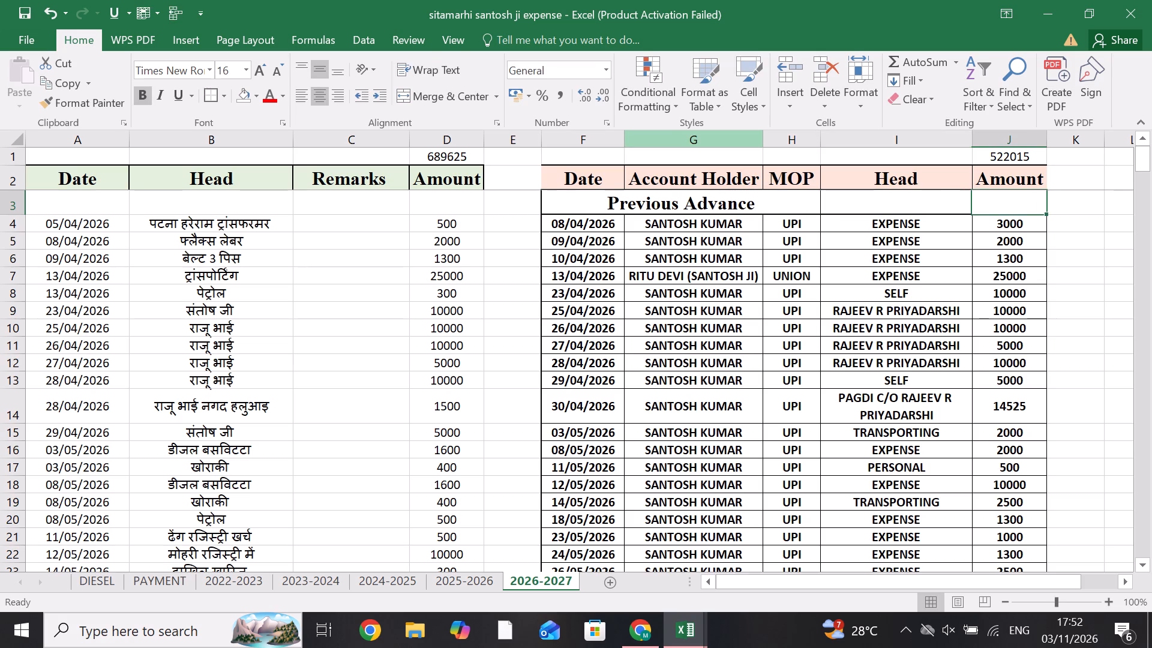
pyautogui.click(483, 578)
pyautogui.click(540, 585)
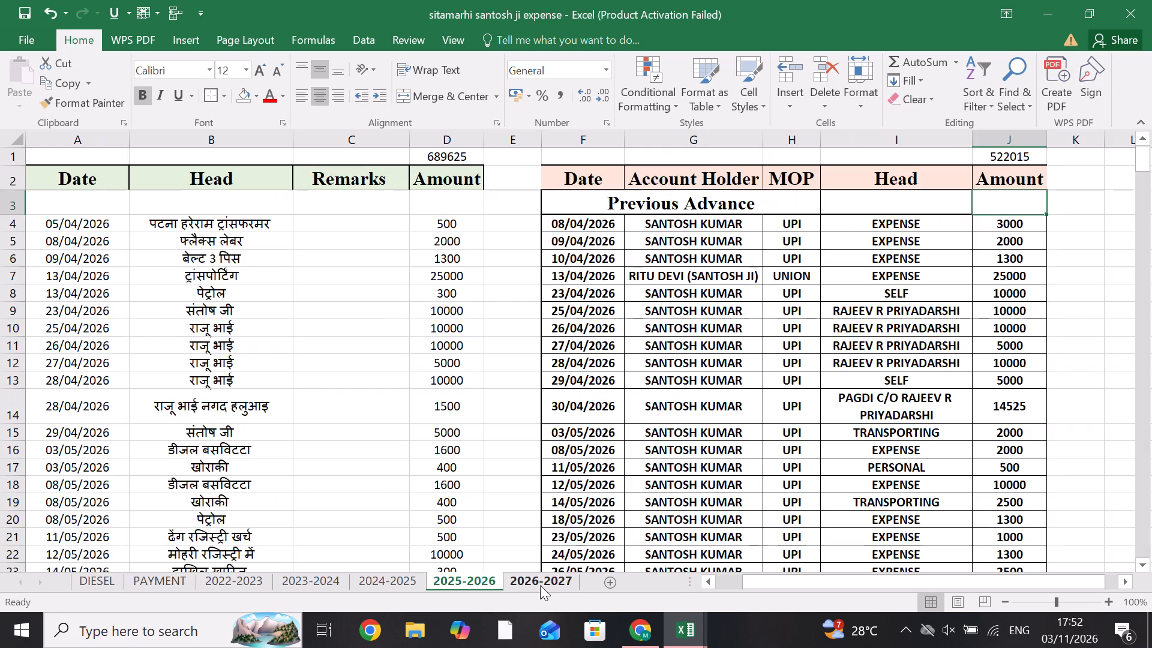
pyautogui.write('84995')
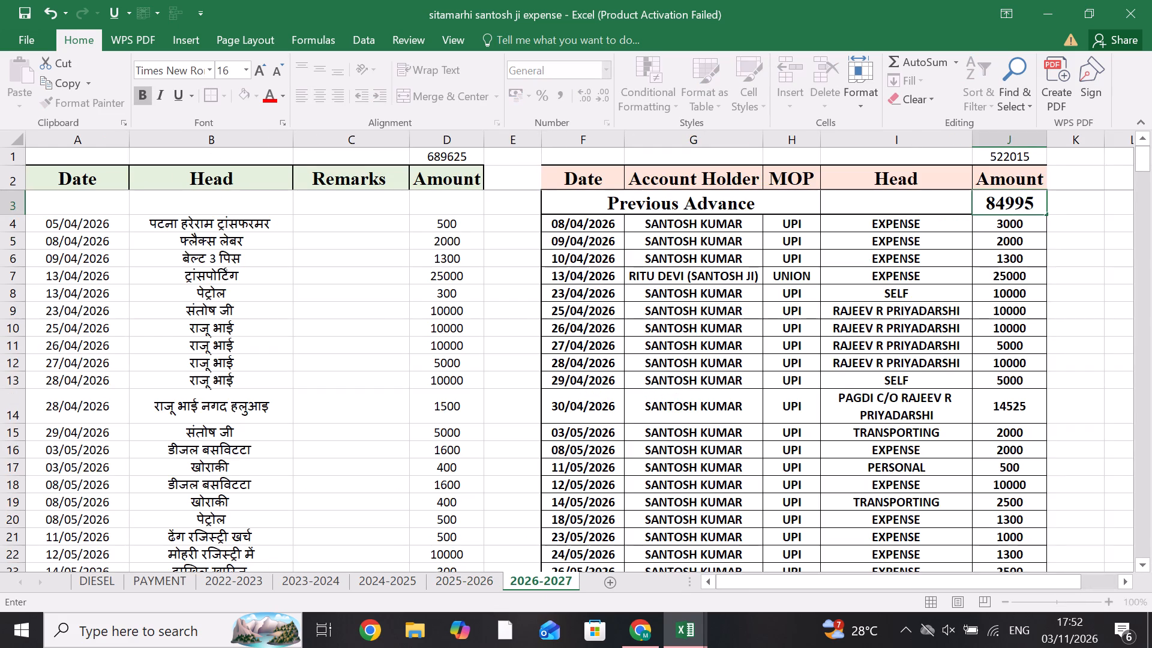
pyautogui.press('Down')
# Change the payments subtotal formula in J1 to =SUBTOTAL(9,J3:J1235) so its range includes the Previous Advance row.
pyautogui.click(1022, 151)
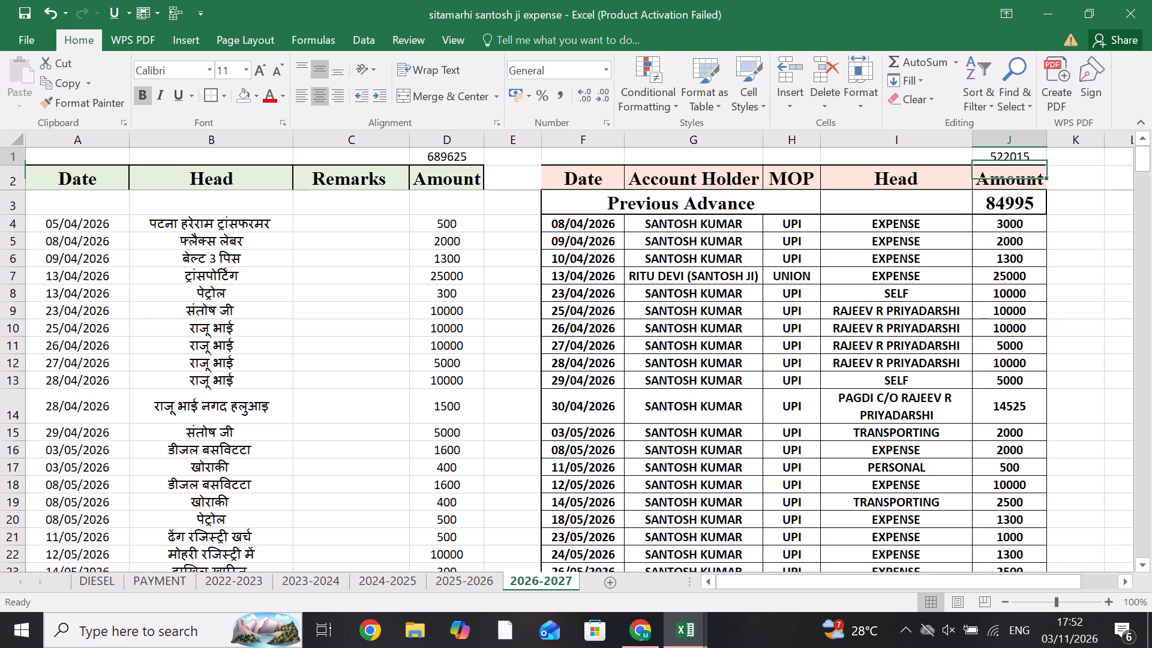
pyautogui.click(1022, 151)
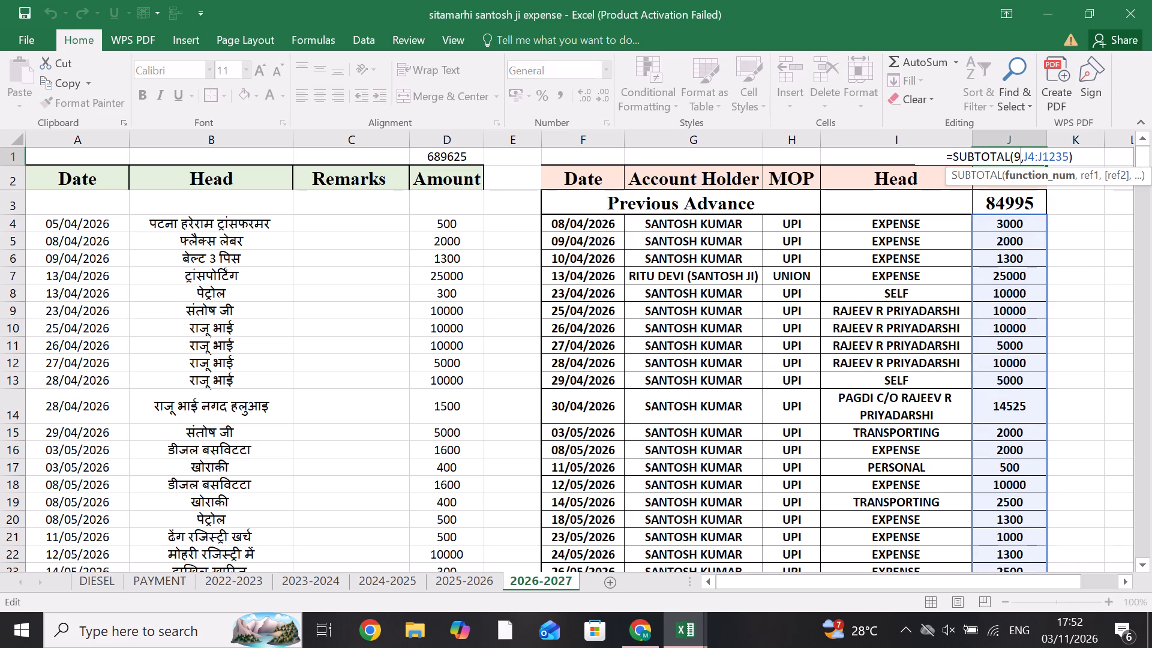
pyautogui.click(1031, 154)
pyautogui.press('Right')
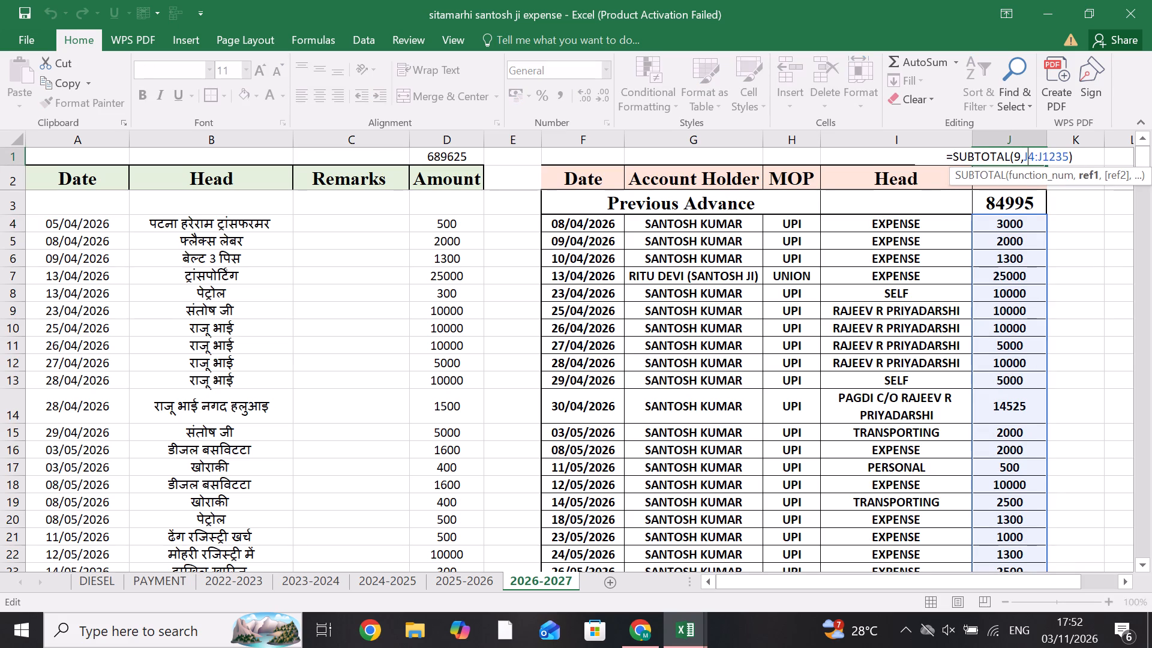
pyautogui.press('BackSpace')
pyautogui.press('3')
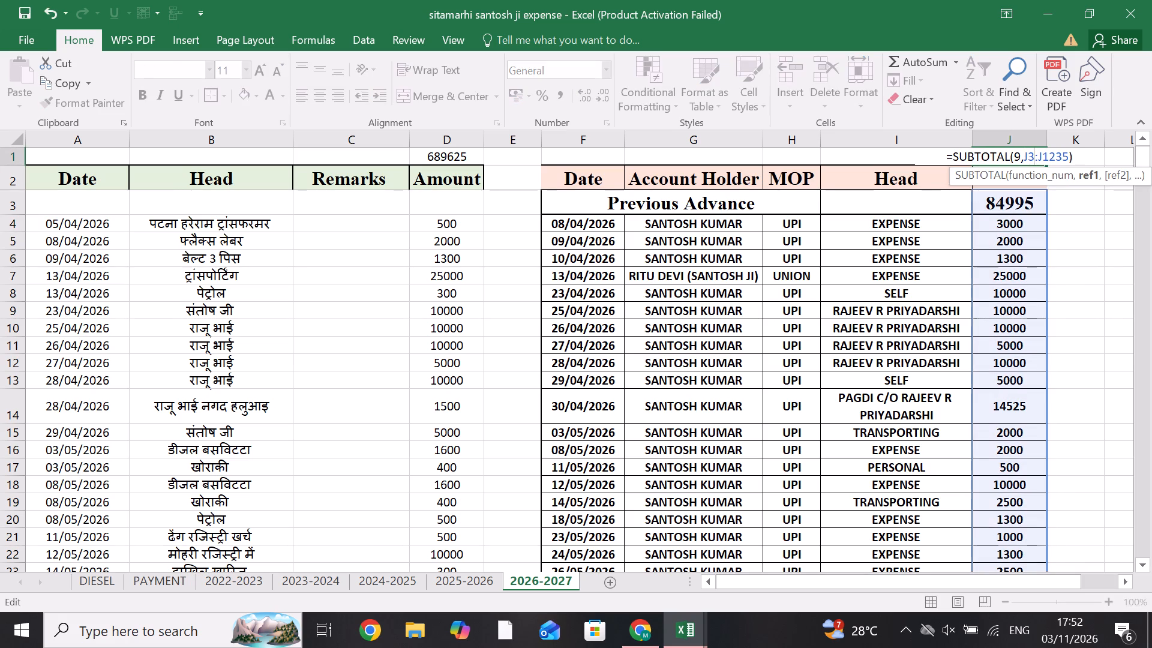
pyautogui.press('Return')
# Look through the 2026-2027 payments to locate the latest entry and the first empty row beneath it.
pyautogui.scroll(-4, 881, 364)
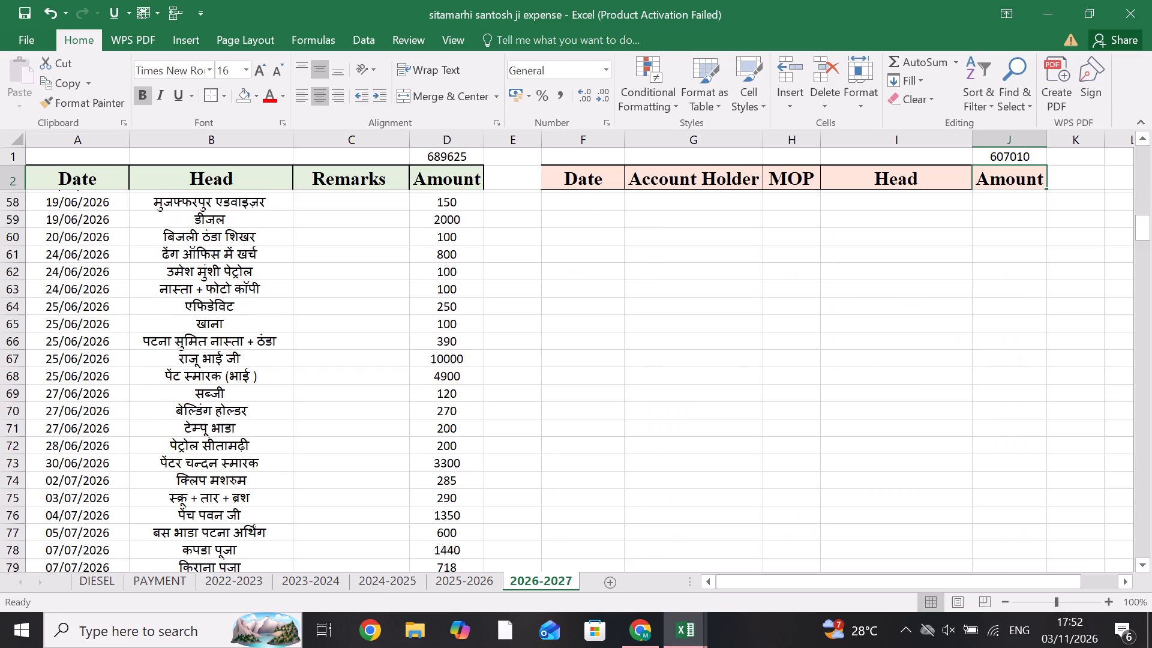
pyautogui.scroll(9, 877, 382)
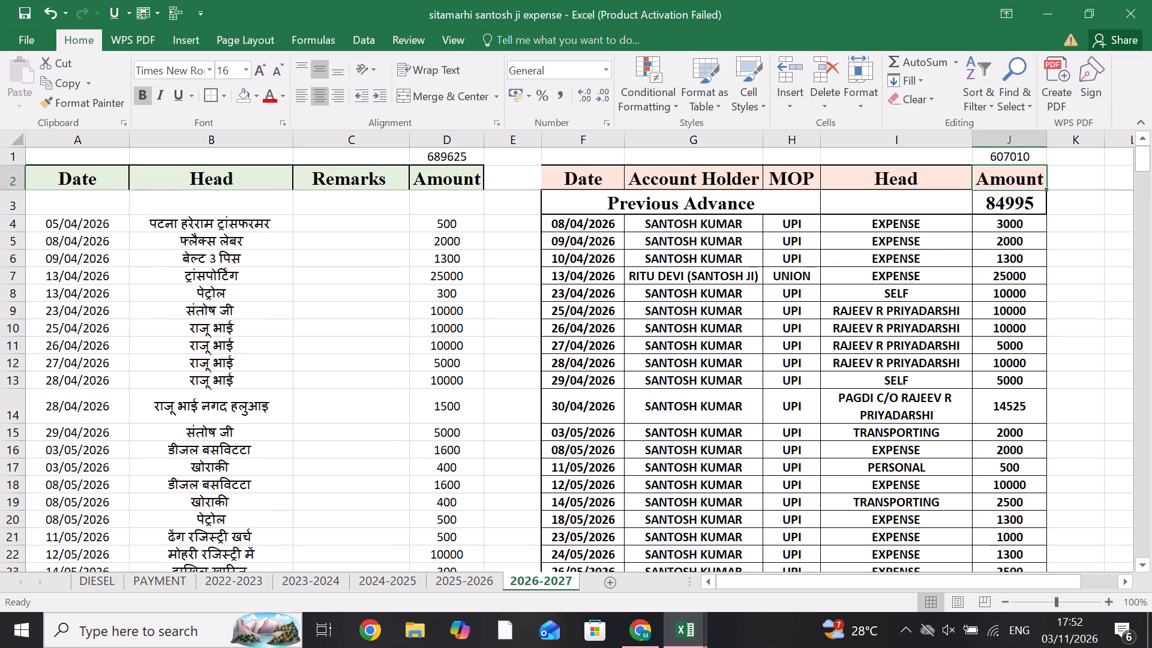
pyautogui.scroll(2, 877, 381)
pyautogui.scroll(-5, 877, 381)
pyautogui.scroll(2, 877, 381)
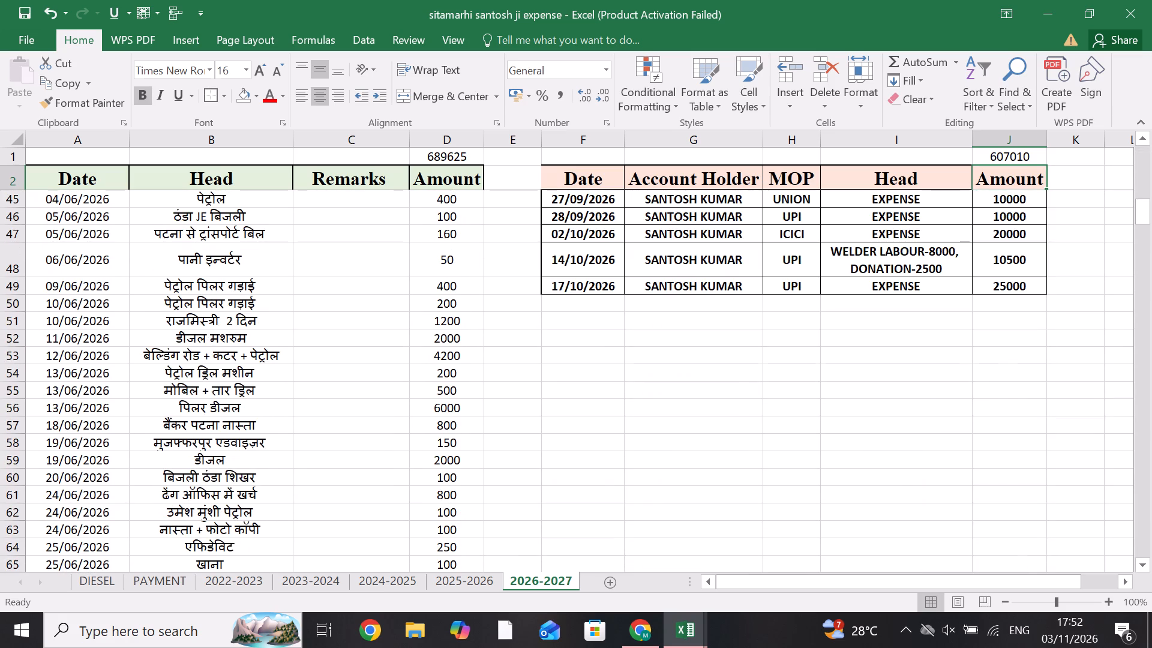
pyautogui.click(556, 306)
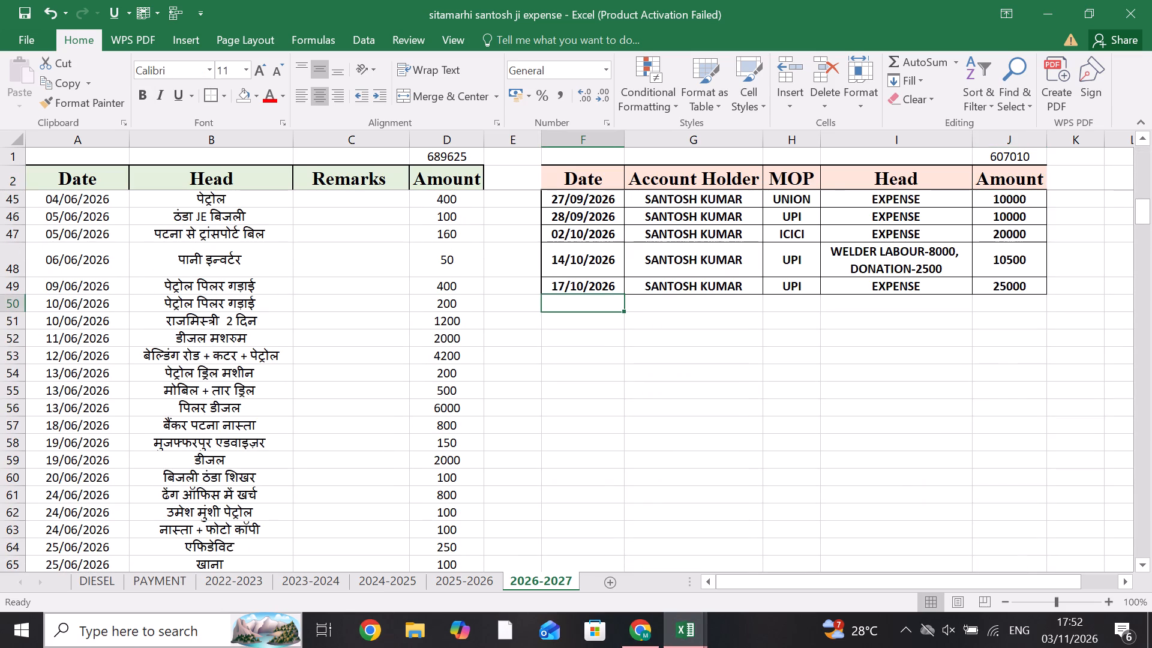
# Search the computer for "raji" and open the workbook RAJISTER Maintain 25 (100).
pyautogui.click(206, 631)
pyautogui.write('raji')
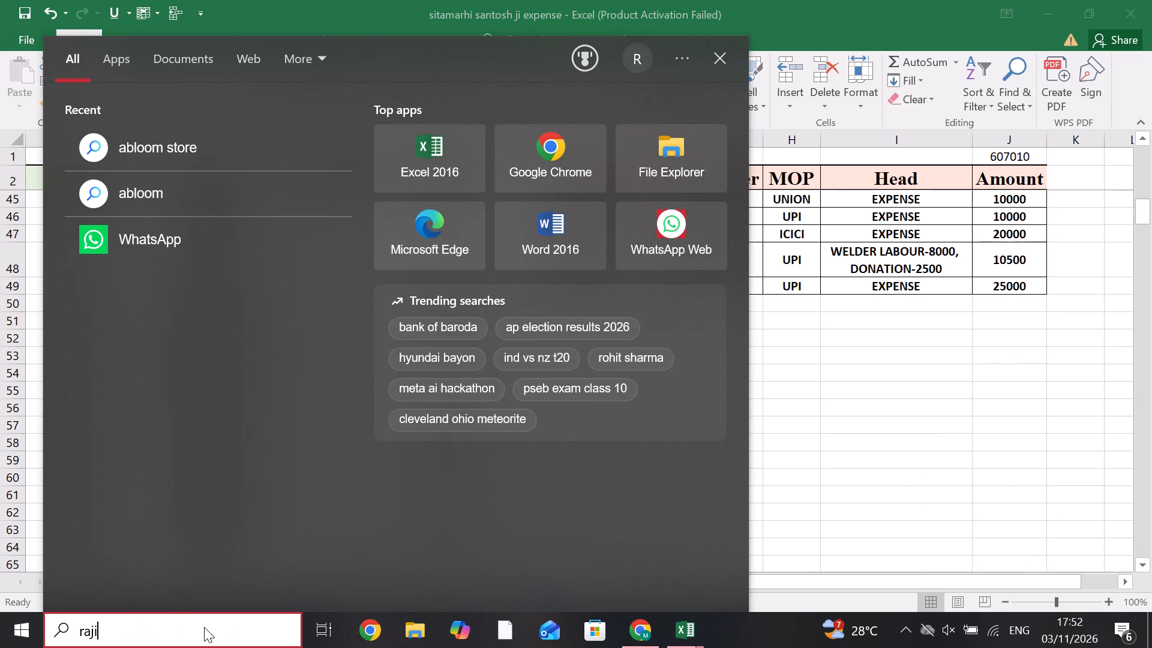
pyautogui.click(173, 119)
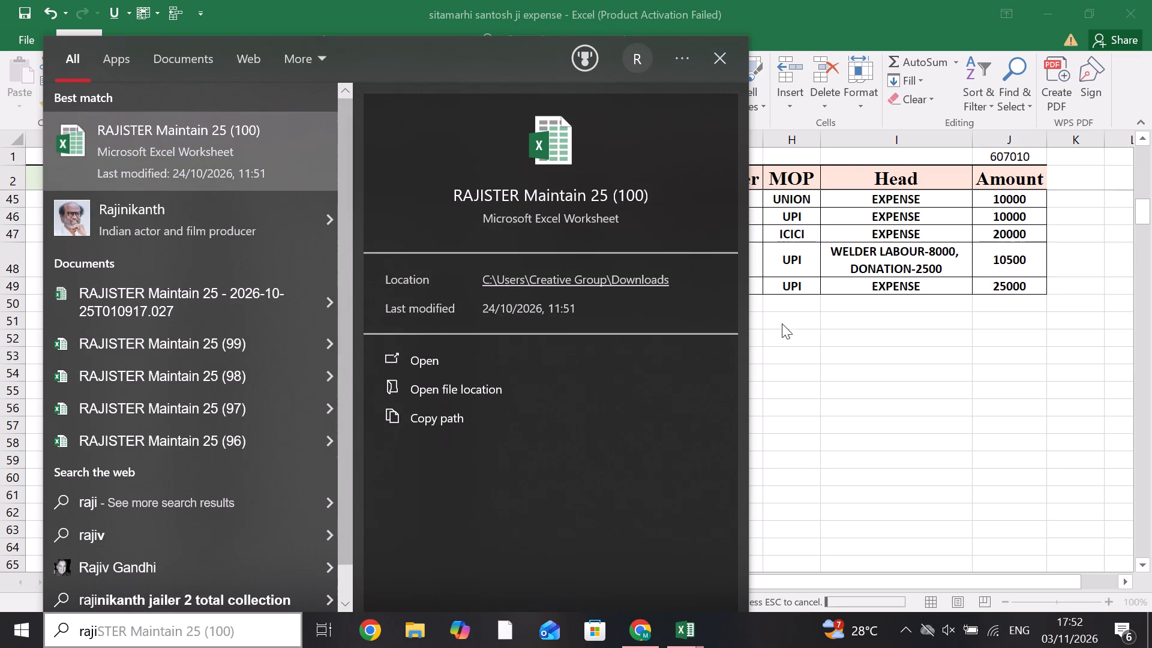
pyautogui.click(175, 166)
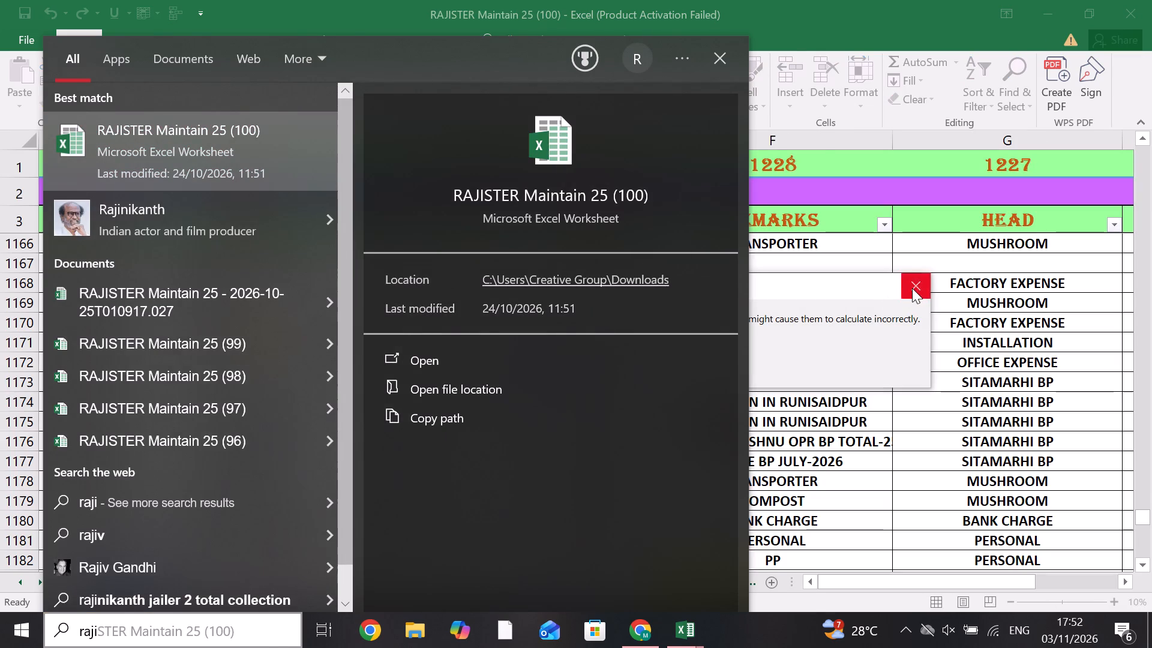
pyautogui.click(912, 288)
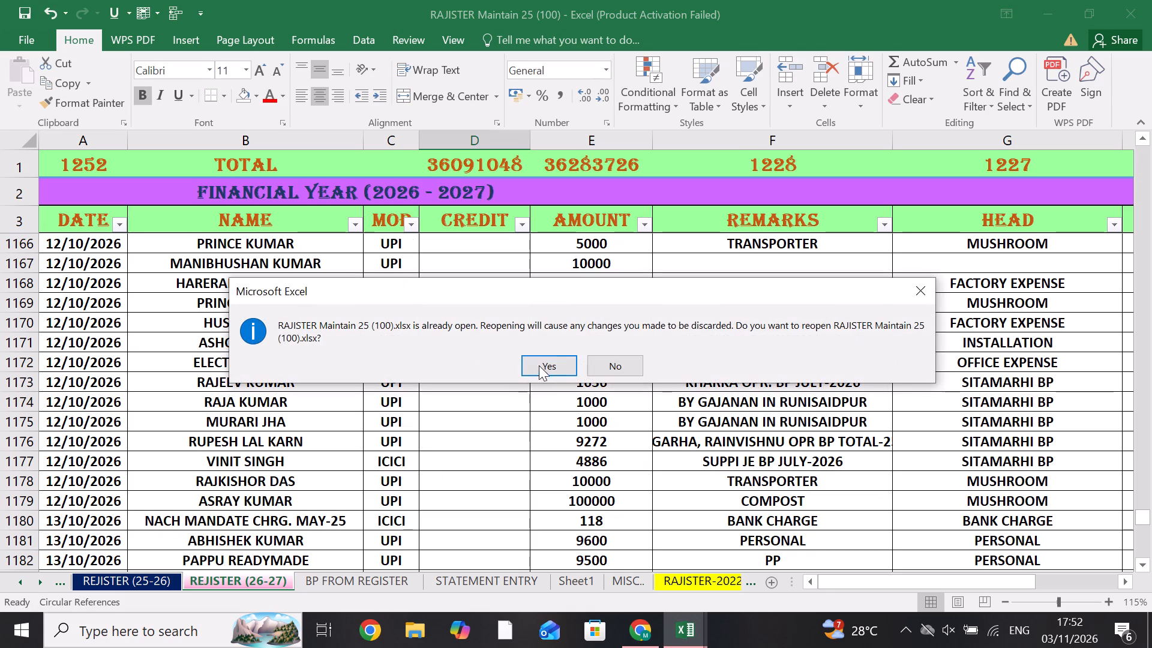
pyautogui.click(912, 289)
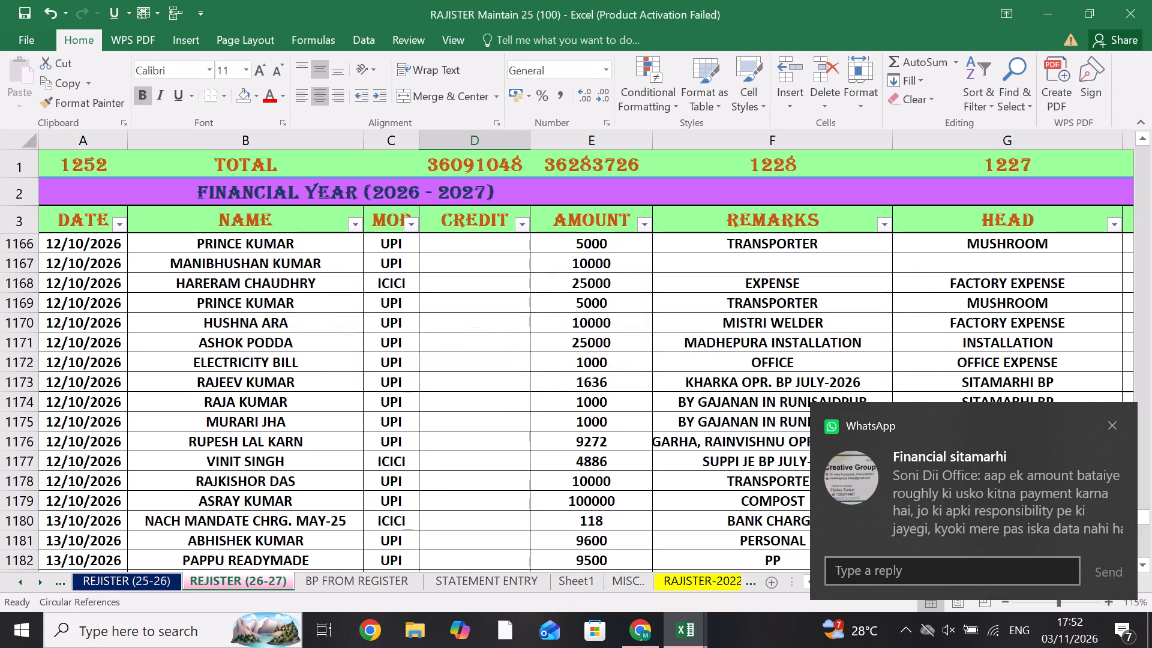
# Filter the NAME column of the REJISTER (26-27) sheet by the search text "santosh".
pyautogui.click(359, 219)
pyautogui.click(379, 372)
pyautogui.write('santosh')
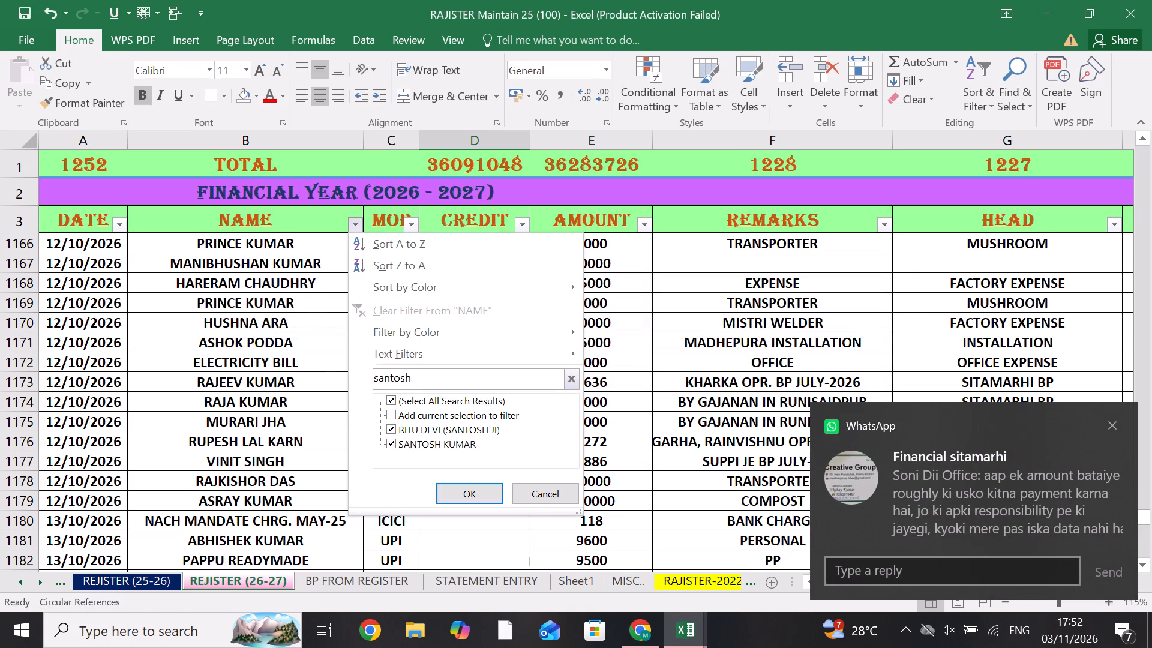
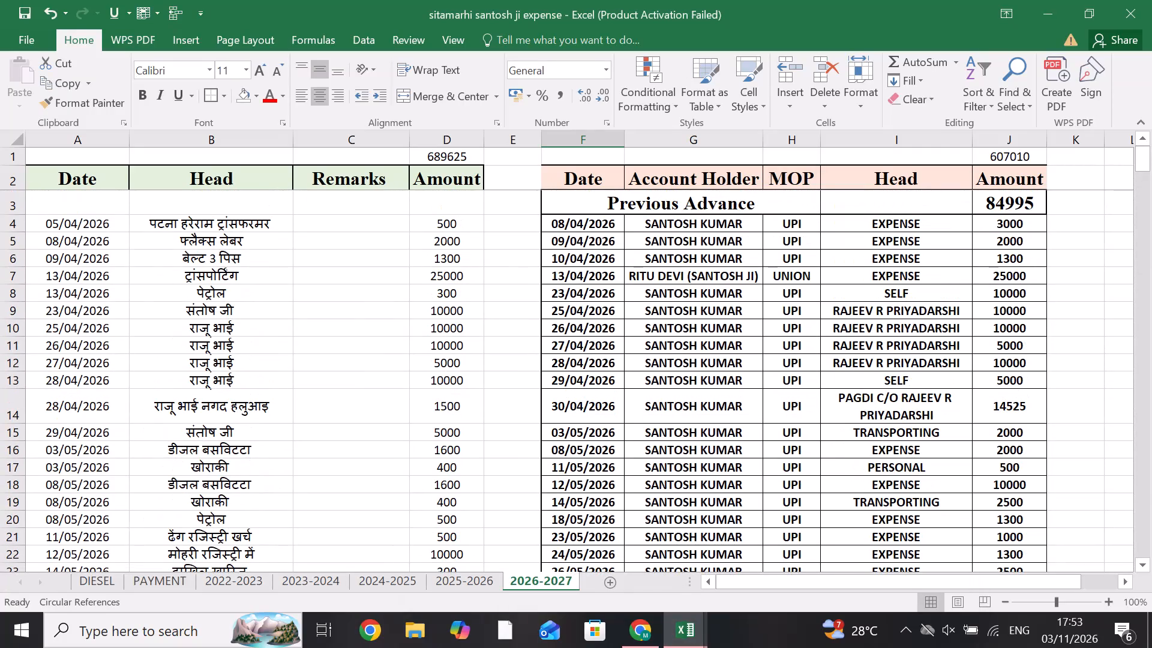
# Enter the formula =D1-J1 in cell L2 of the 2026-2027 sheet to get the difference between the expense and payment subtotals.
pyautogui.click(1104, 184)
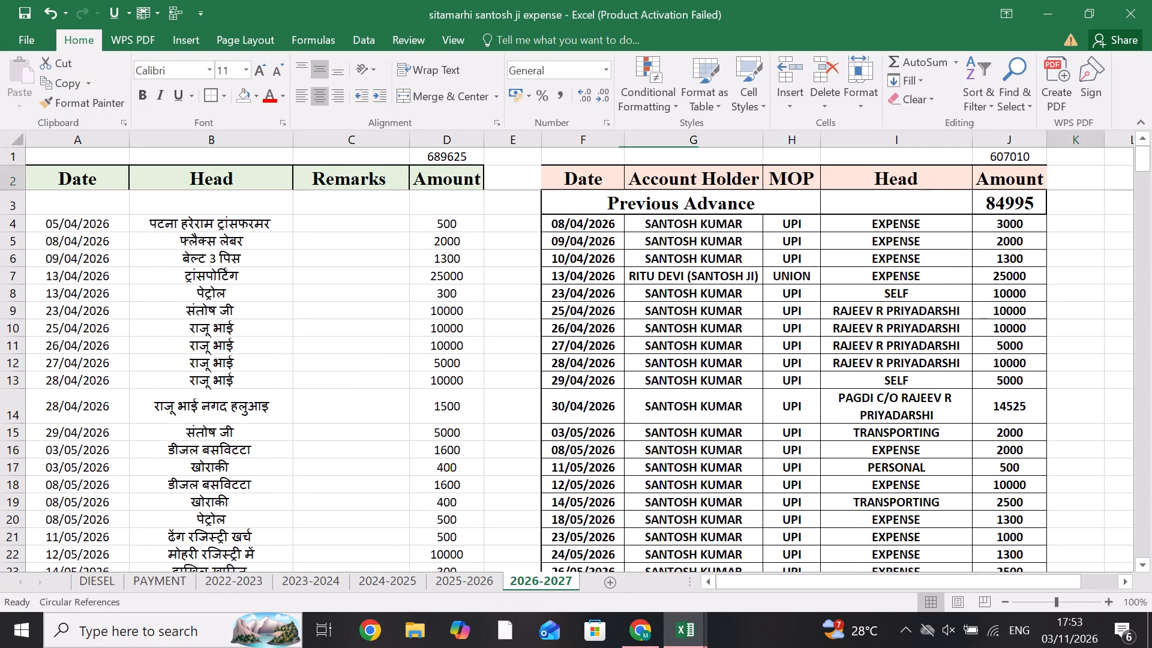
pyautogui.press('Right')
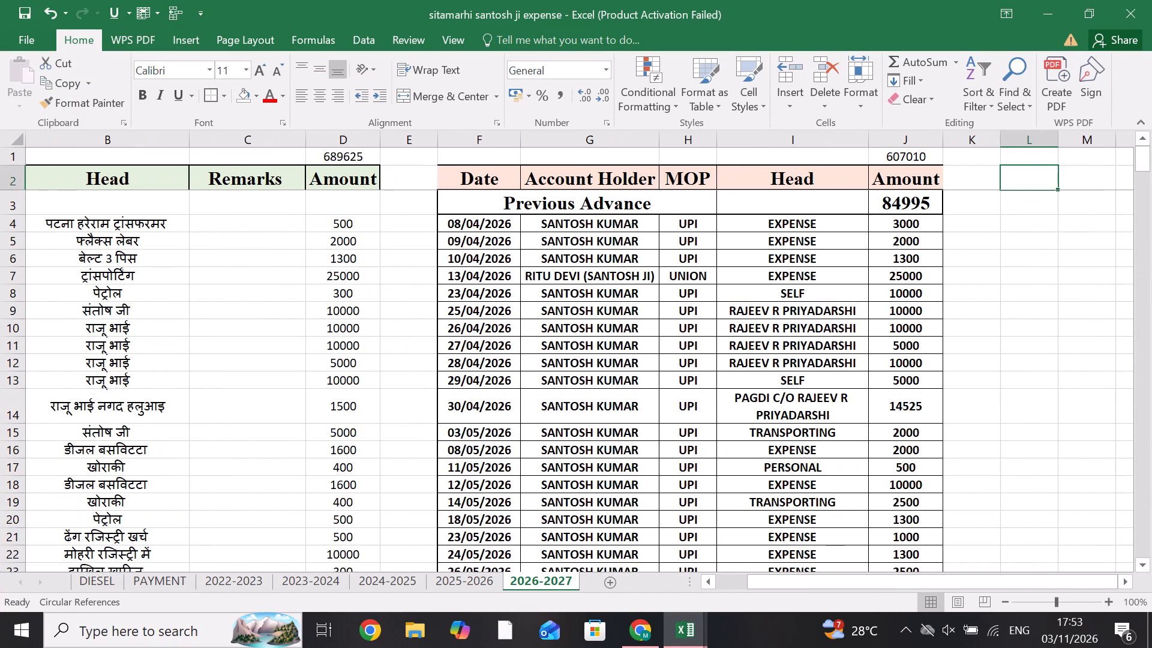
pyautogui.press('=')
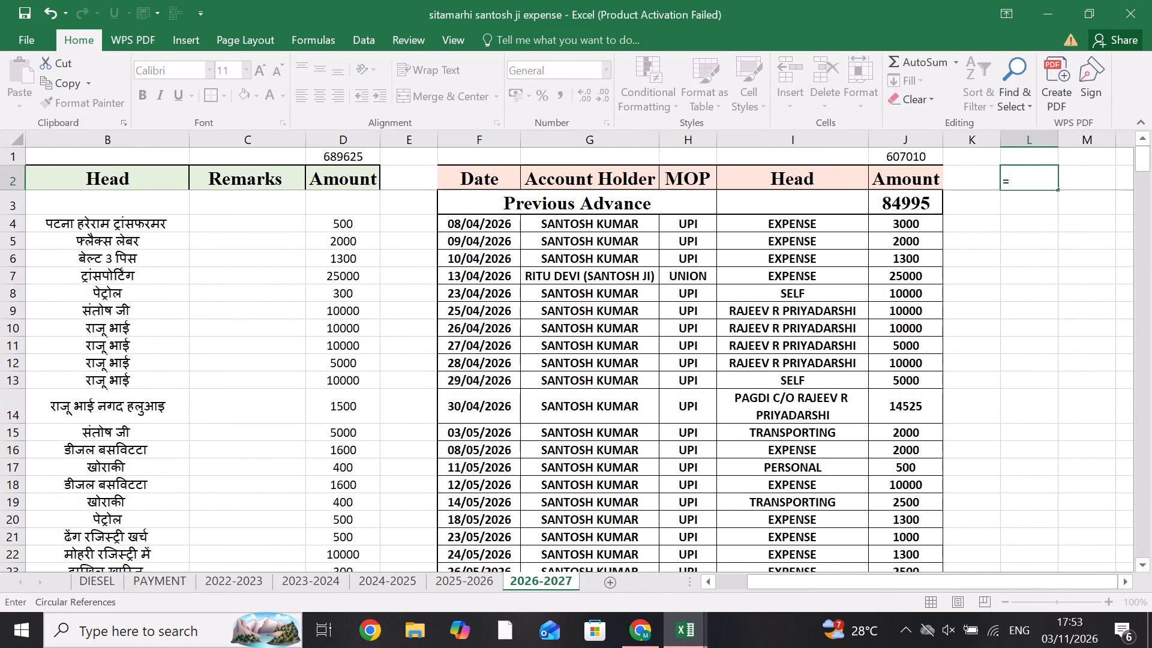
pyautogui.click(367, 152)
pyautogui.press('-')
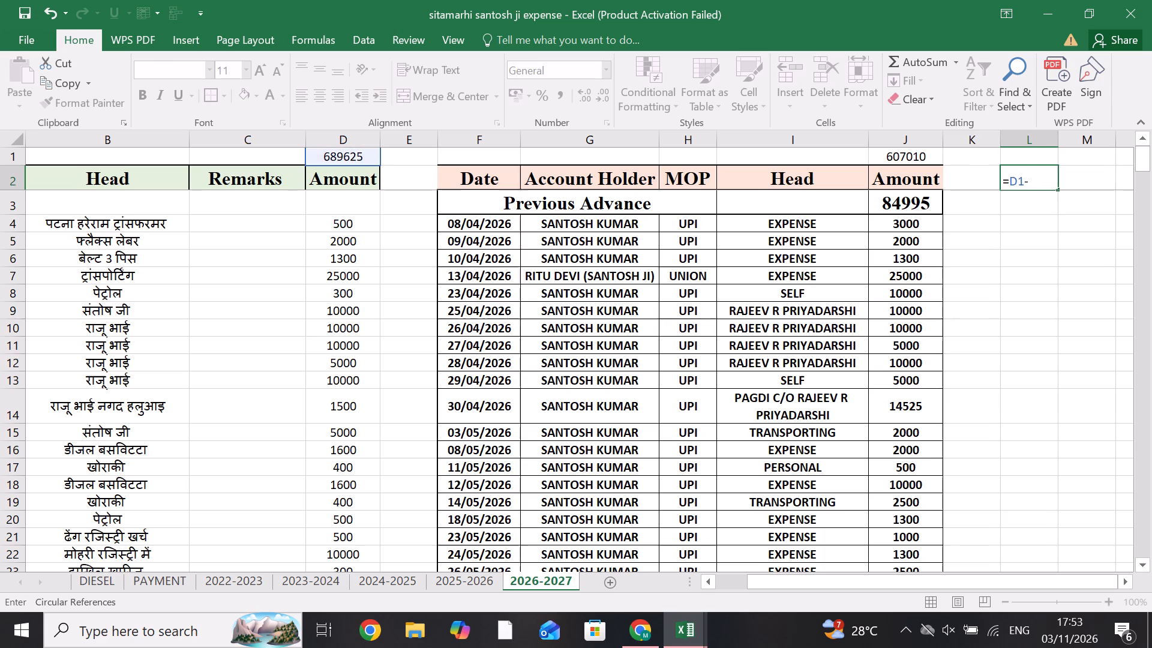
pyautogui.click(892, 152)
pyautogui.press('Return')
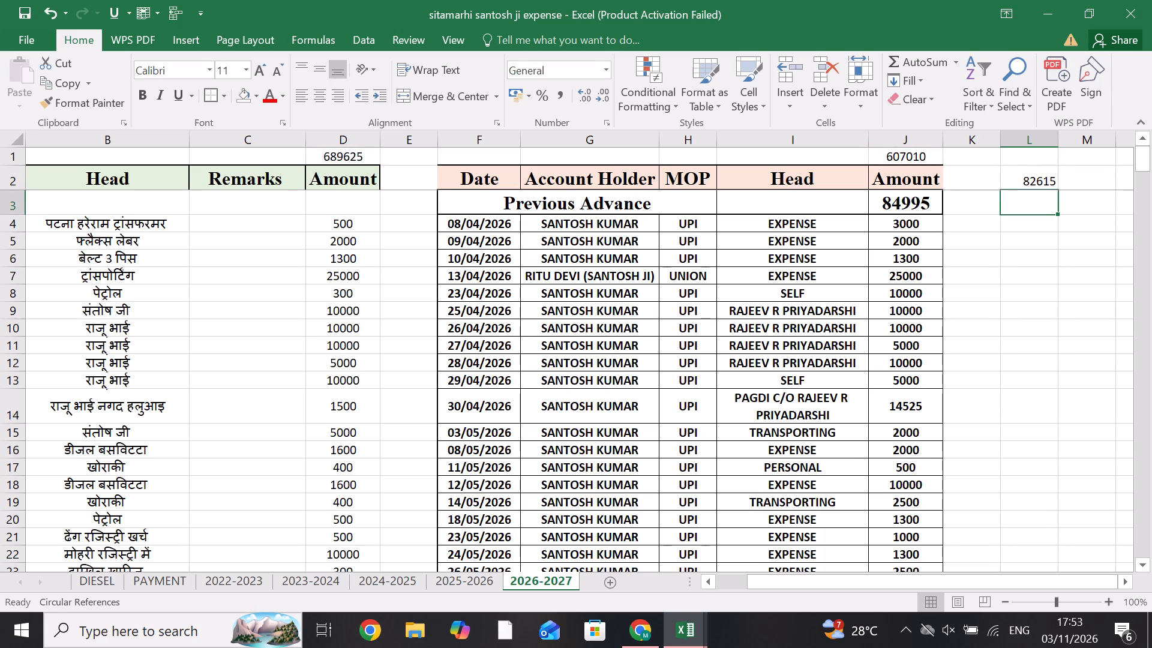
# Locate the latest entry at the bottom of the 2026-2027 expense list and select its Head cell.
pyautogui.moveTo(794, 586); pyautogui.dragTo(85, 586)
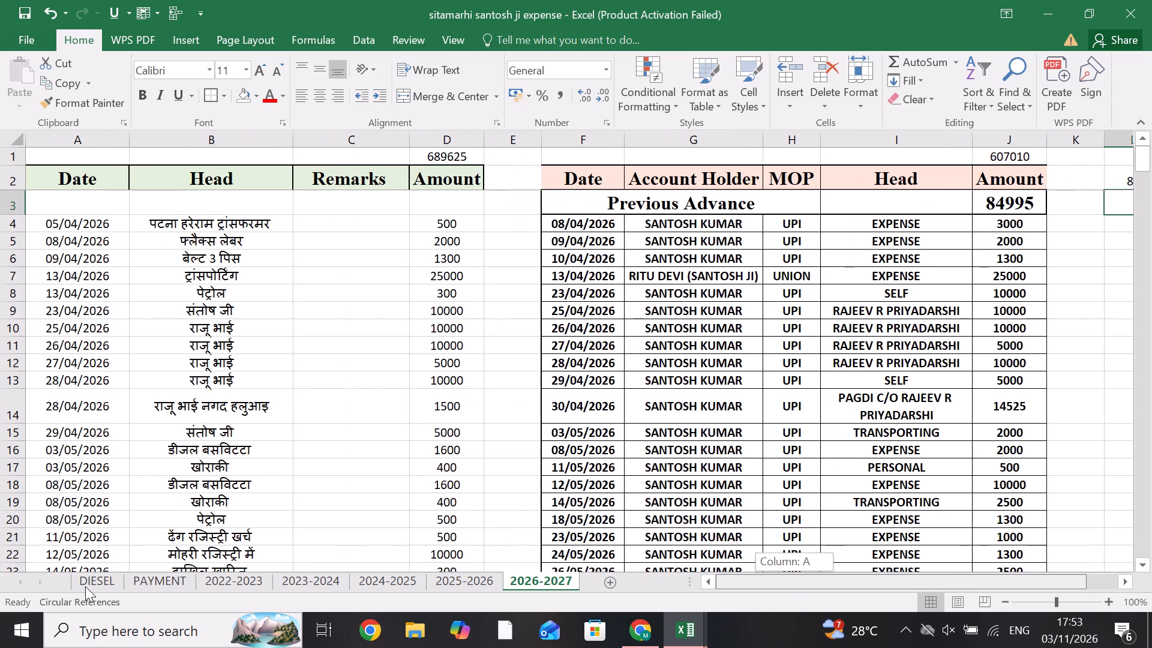
pyautogui.moveTo(85, 586); pyautogui.dragTo(110, 587)
pyautogui.scroll(-3, 14, 560)
pyautogui.scroll(-2, 156, 457)
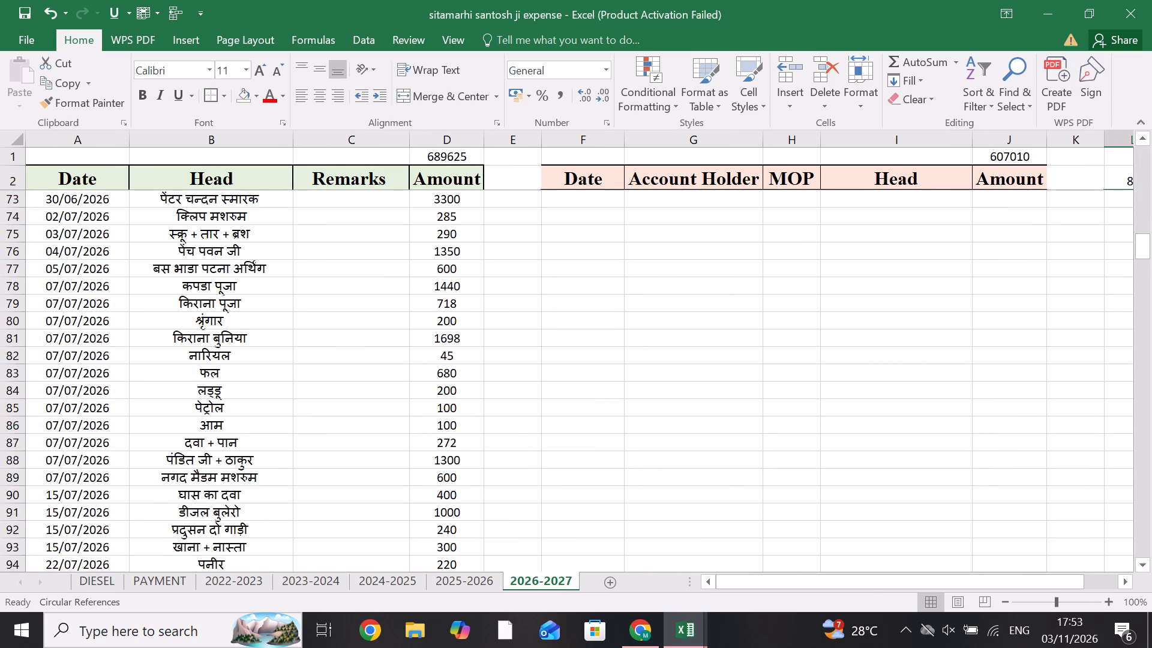
pyautogui.scroll(-5, 156, 457)
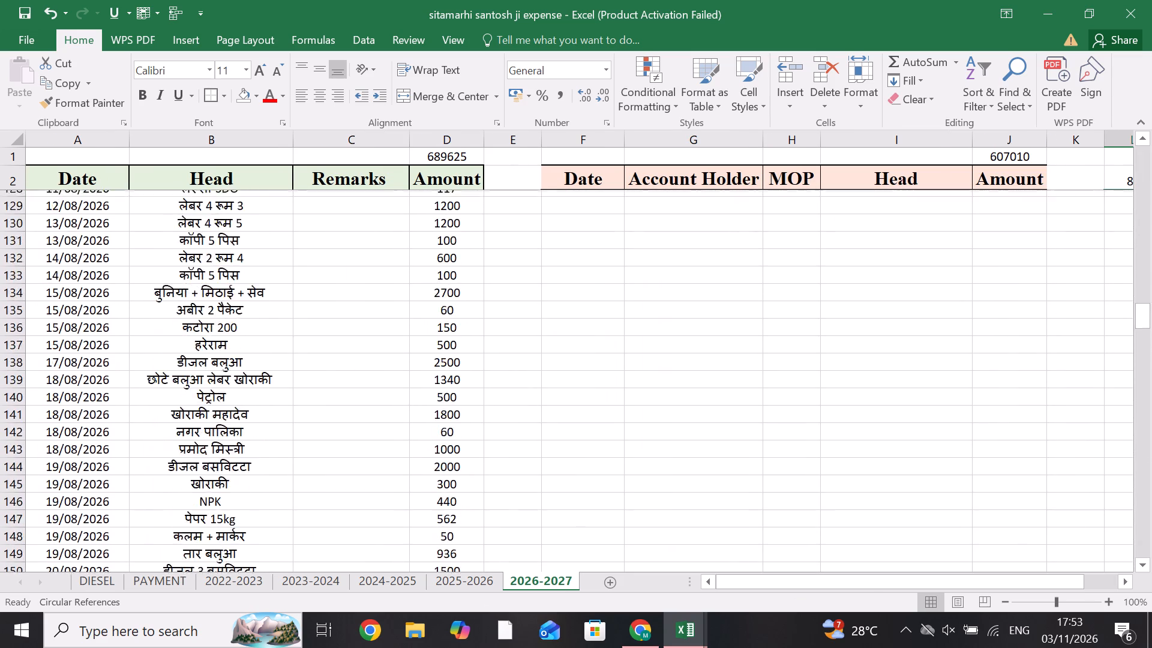
pyautogui.scroll(-5, 156, 457)
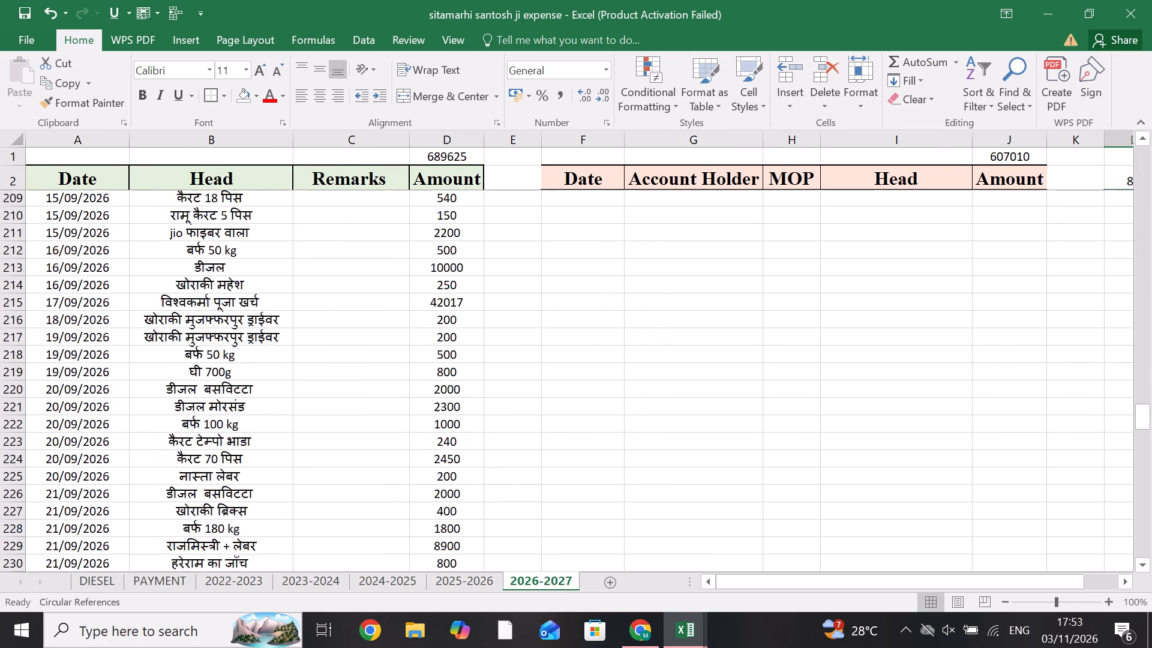
pyautogui.scroll(-6, 156, 457)
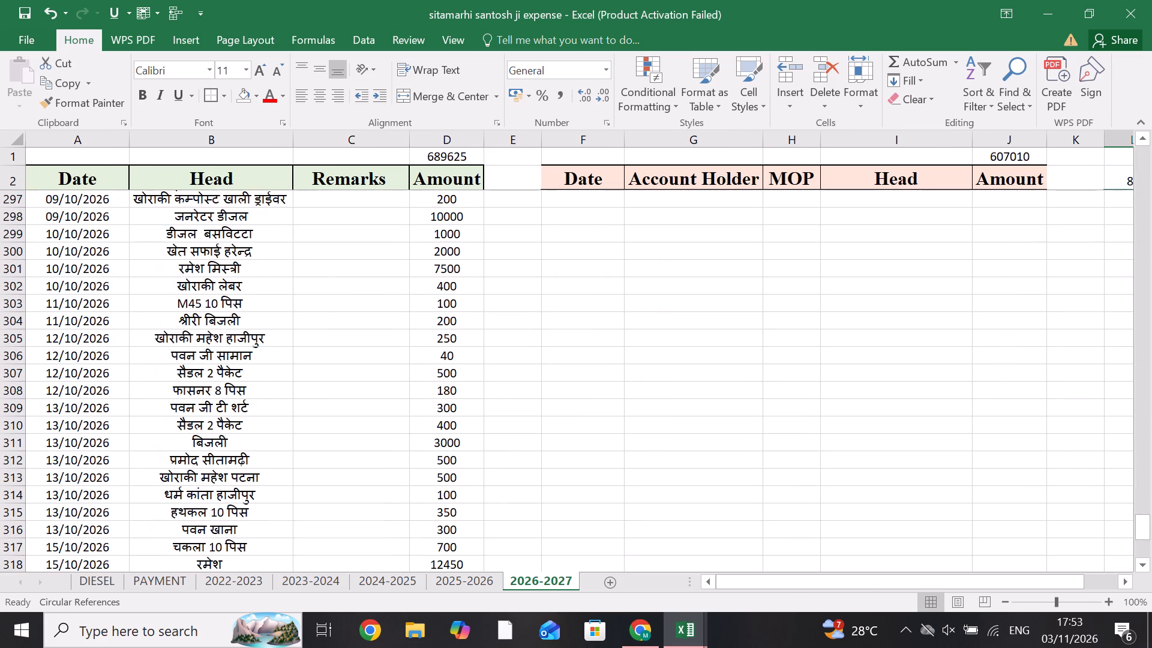
pyautogui.scroll(-2, 156, 457)
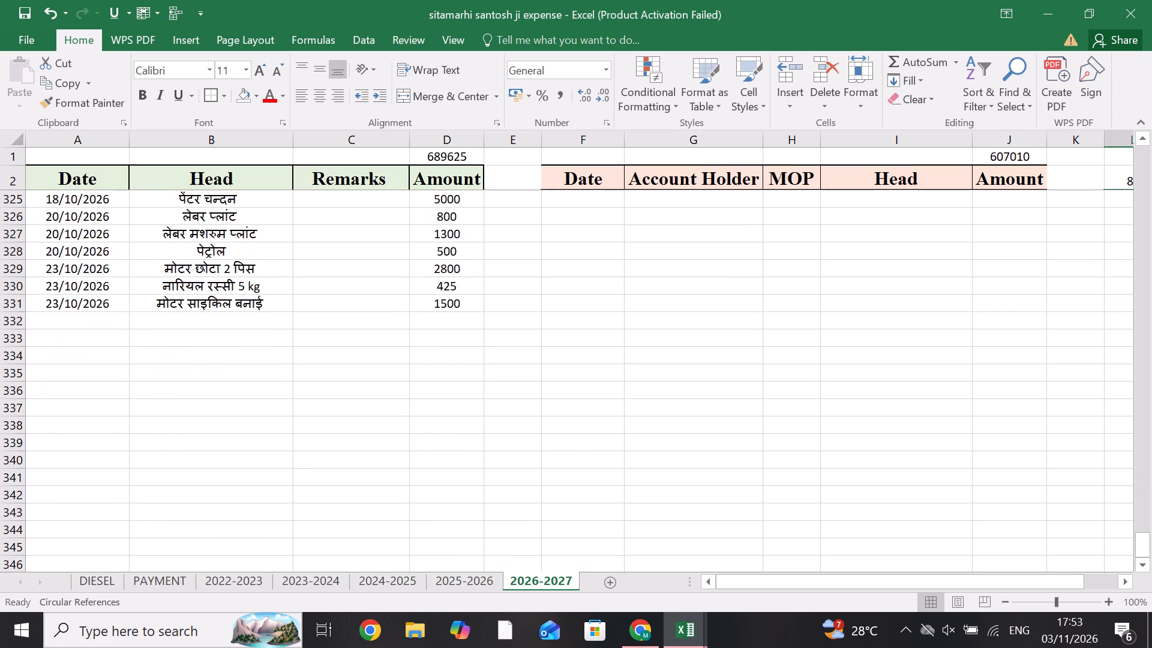
pyautogui.click(223, 311)
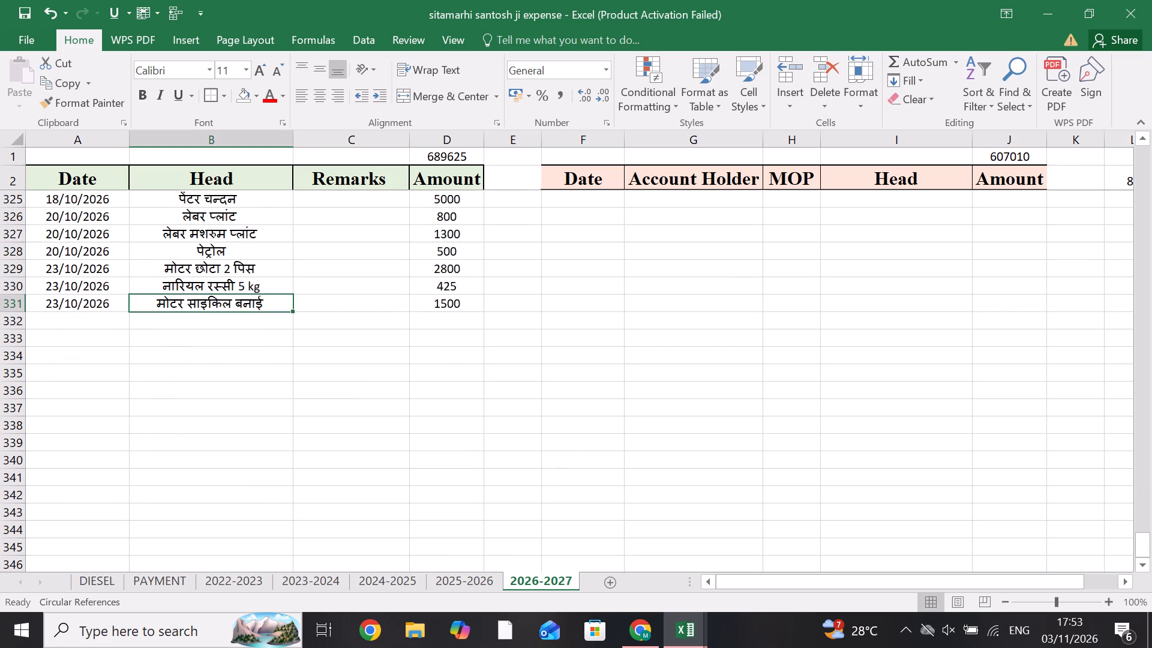
# Review the expense entries row by row, working backwards from the latest October 2026 entry into late September, checking heads and amounts.
pyautogui.press('Up')
pyautogui.press('Up')
pyautogui.press('Up')
pyautogui.press('Up')
pyautogui.press('Up')
pyautogui.press('Up')
pyautogui.press('Up')
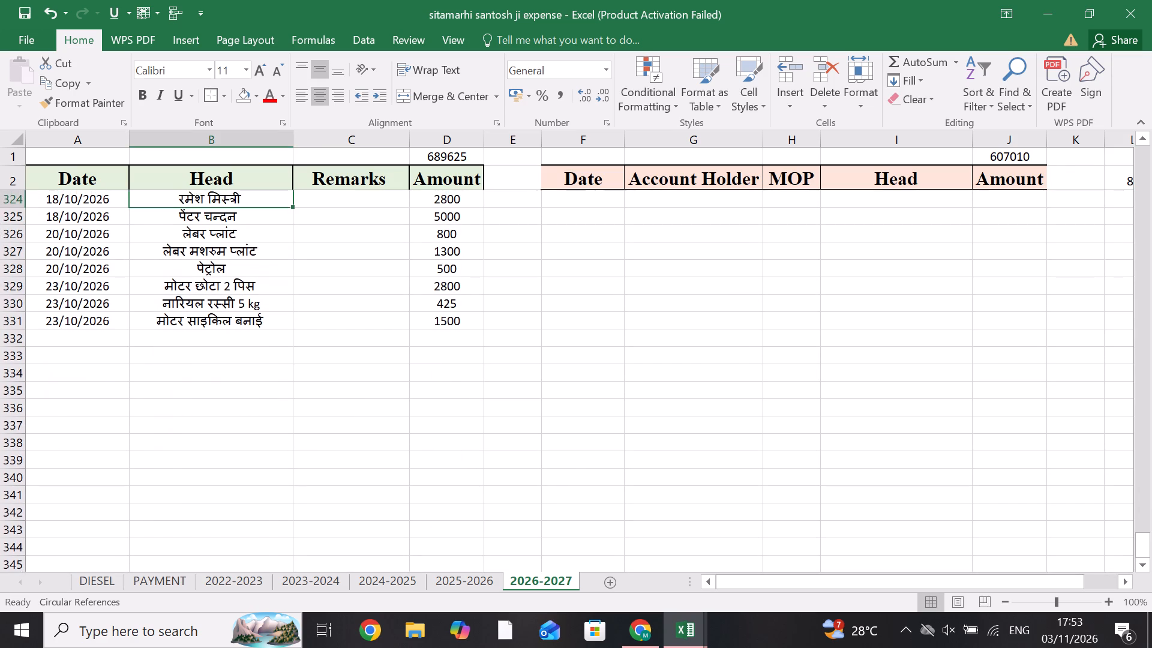
pyautogui.press('Up')
pyautogui.press('Up')
pyautogui.press('Up')
pyautogui.press('Up')
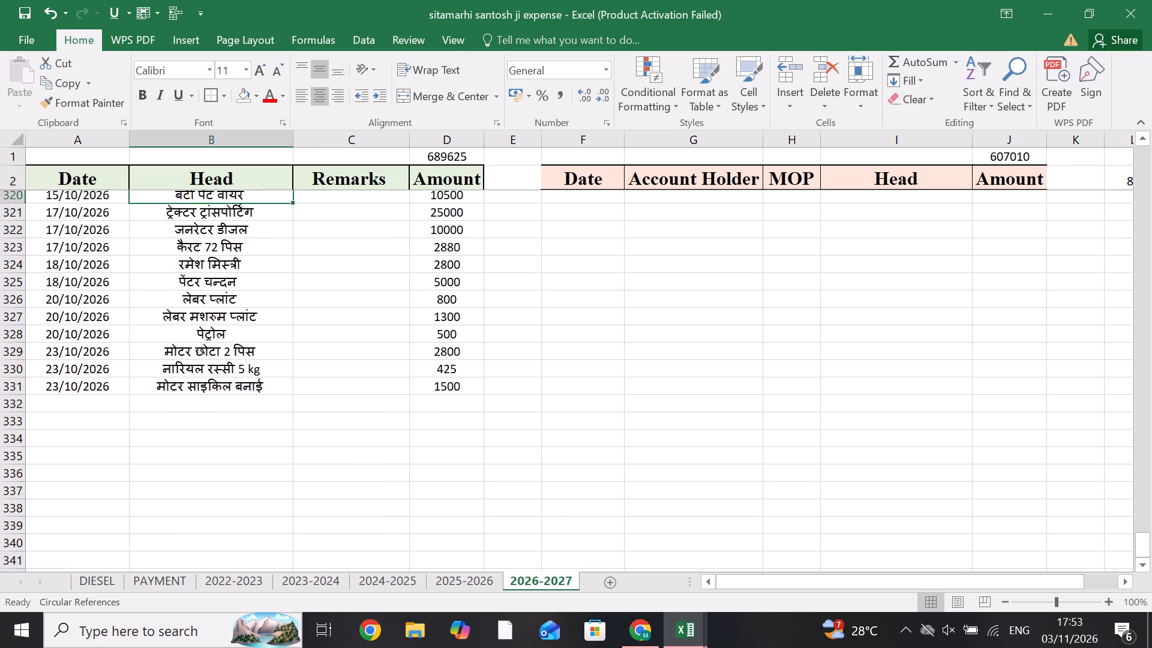
pyautogui.press('Up')
pyautogui.press('Up')
pyautogui.press('Up')
pyautogui.press('Up')
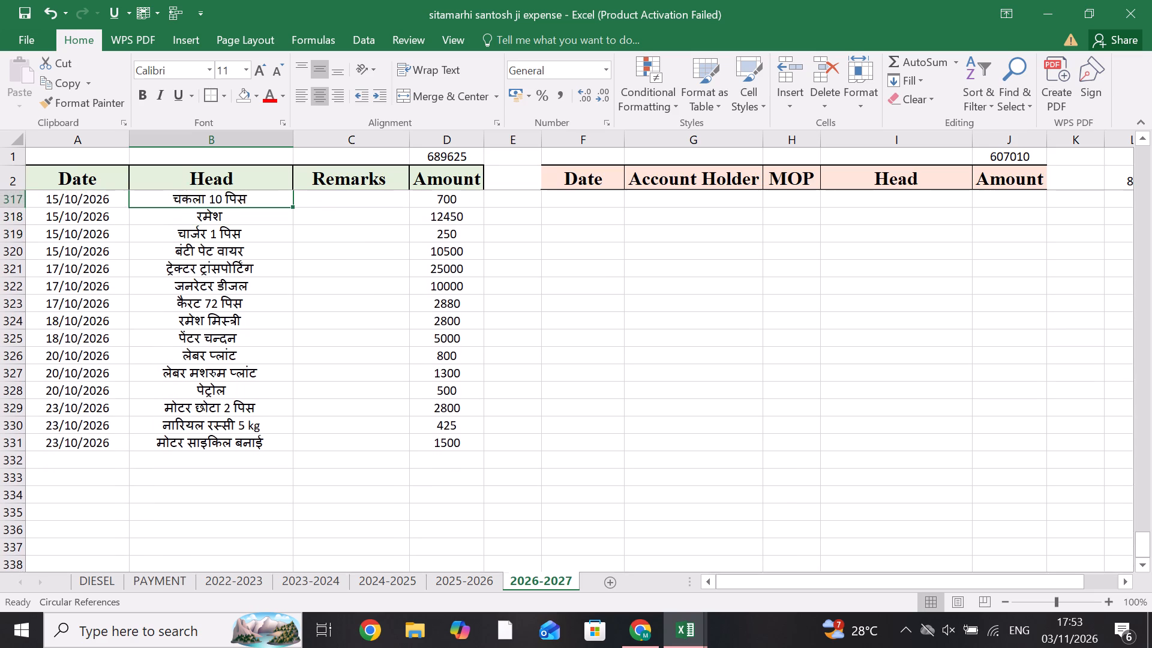
pyautogui.press('Up')
pyautogui.press('Up')
pyautogui.press('Up')
pyautogui.press('Up')
pyautogui.press('Up')
pyautogui.press('Up')
pyautogui.press('Up')
pyautogui.press('Up')
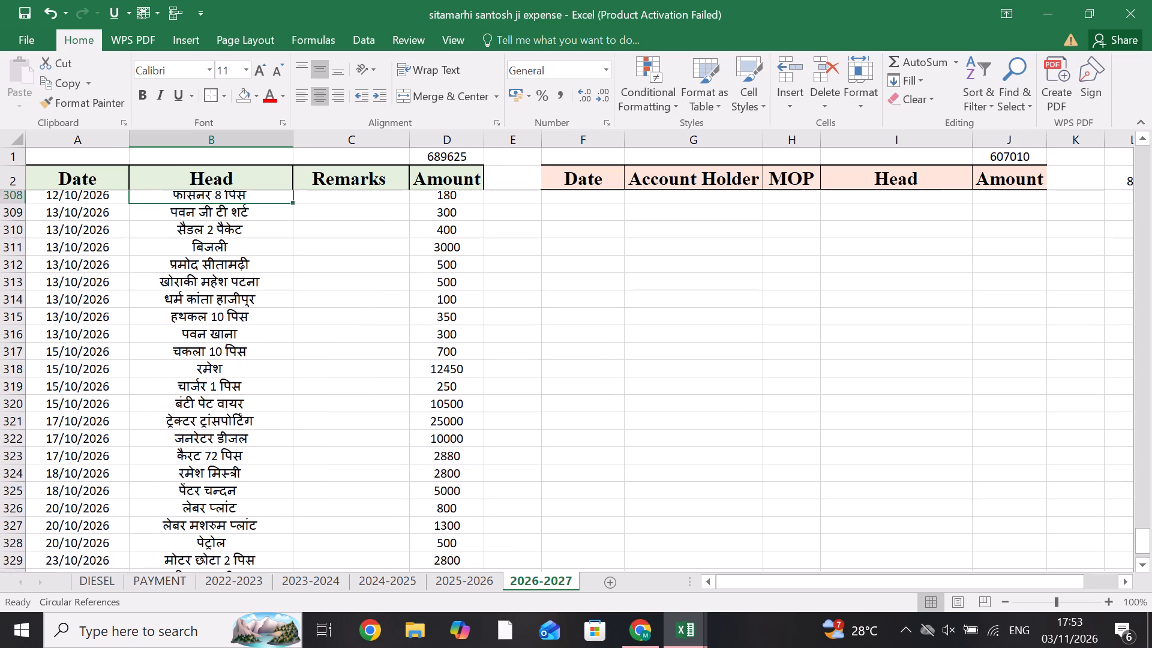
pyautogui.press('Up')
pyautogui.press('Up')
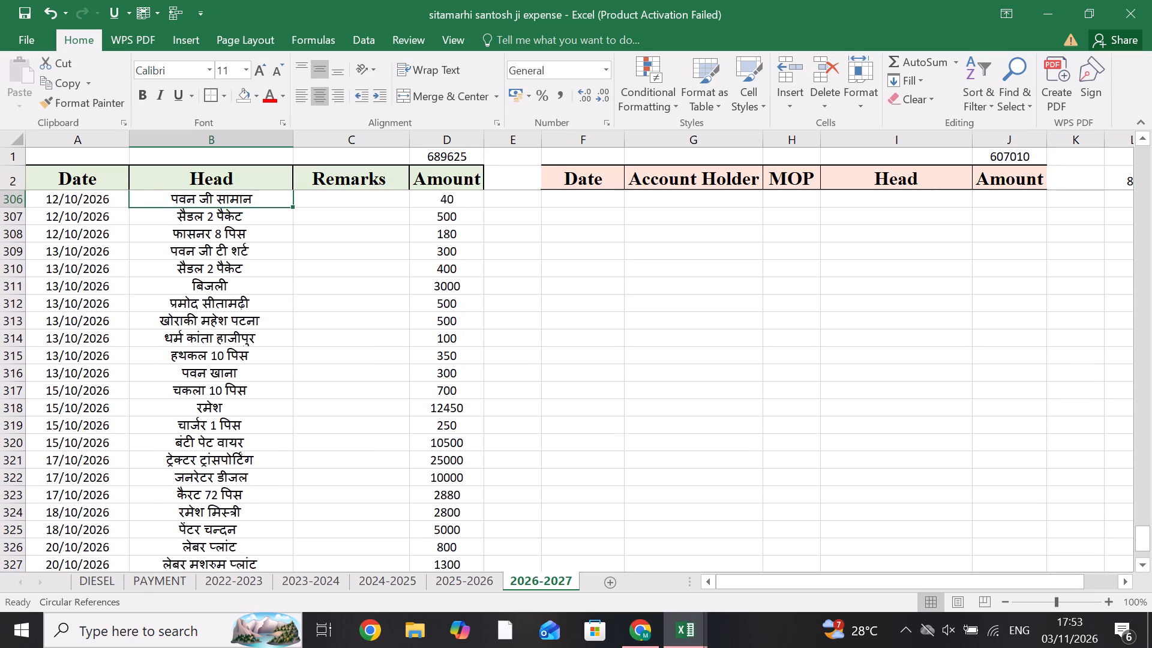
pyautogui.press('Up')
pyautogui.press('Up')
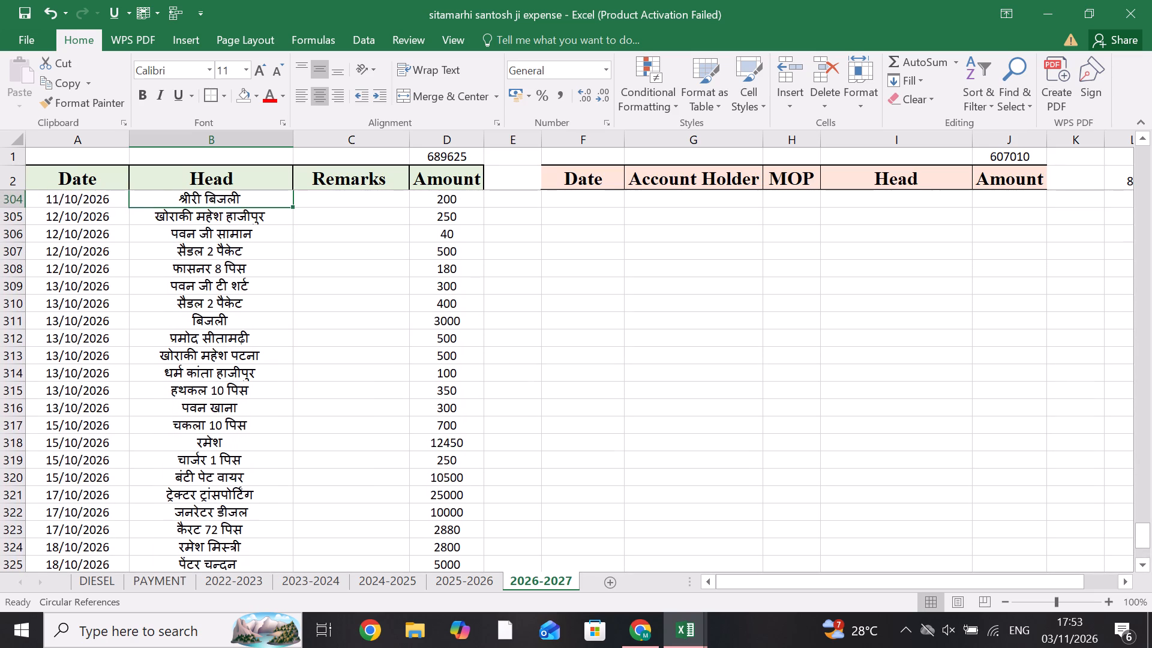
pyautogui.press('Up')
pyautogui.press('Up')
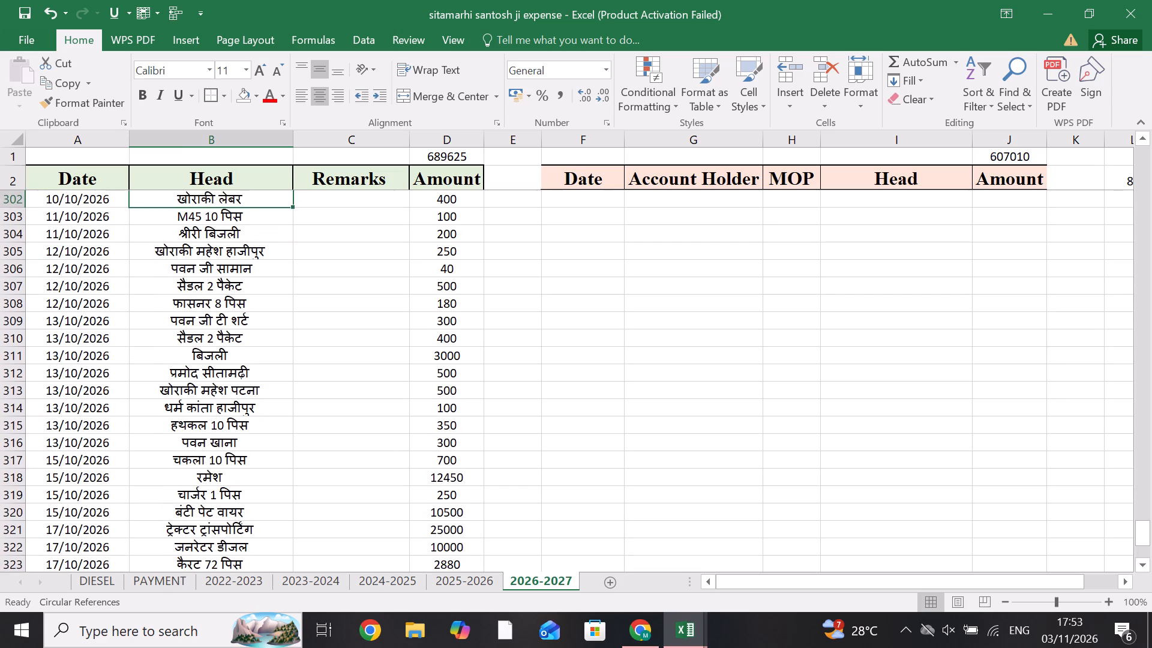
pyautogui.press('Up')
pyautogui.press('Up')
pyautogui.press('Up')
pyautogui.press('Up')
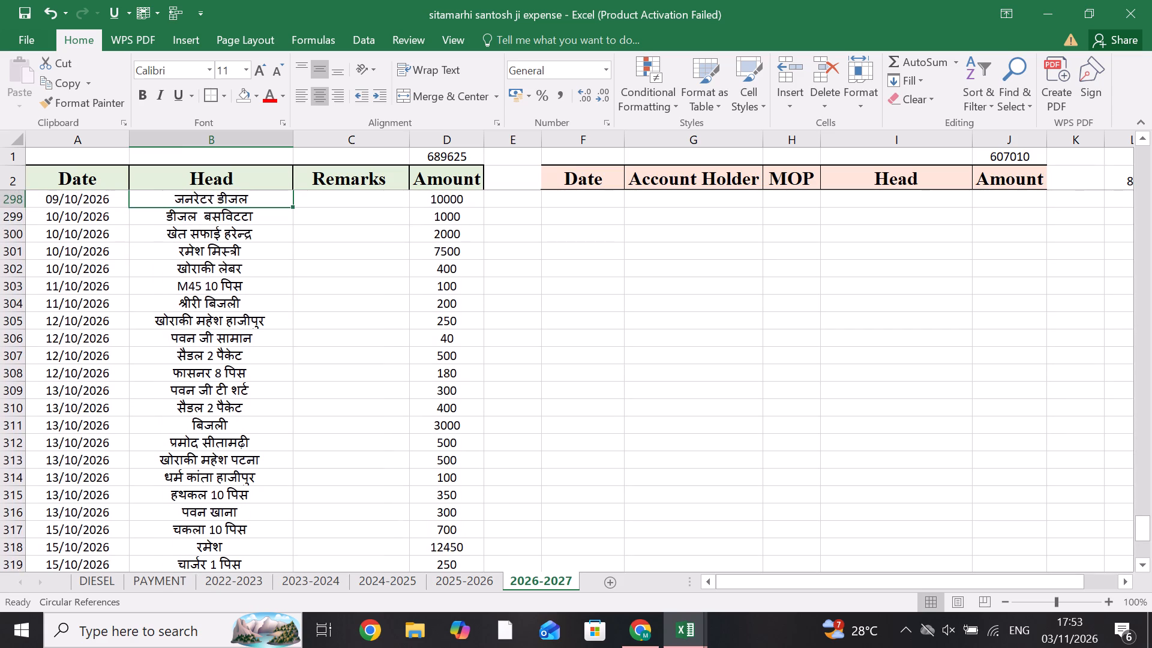
pyautogui.press('Up')
pyautogui.press('Up')
pyautogui.press('Up')
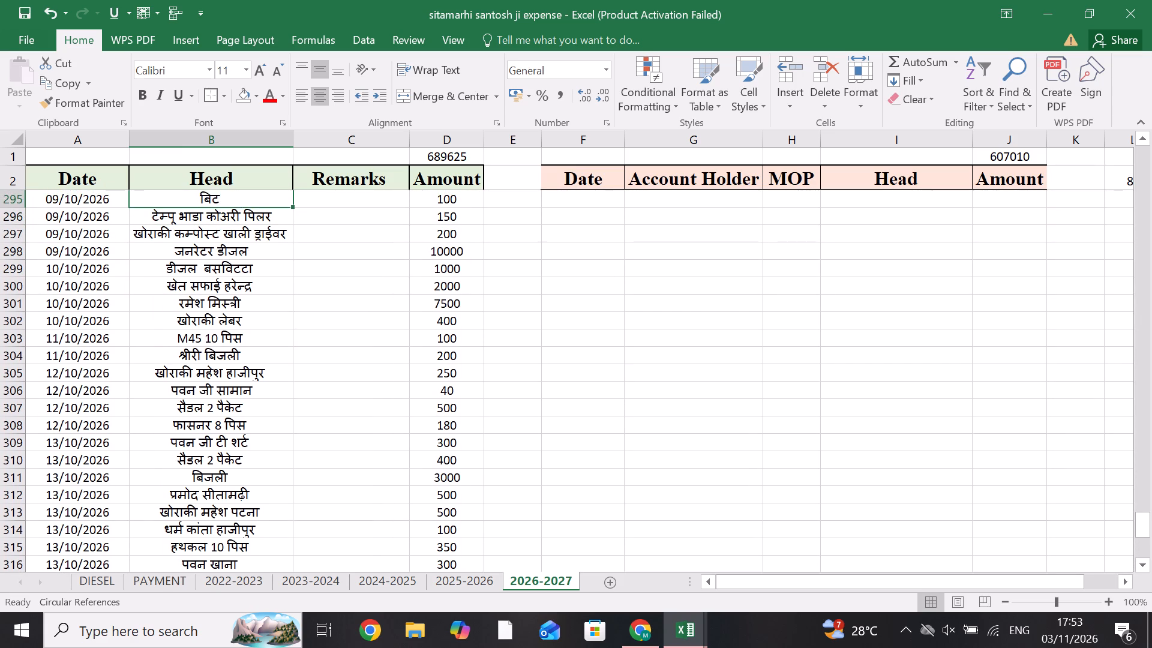
pyautogui.press('Down')
pyautogui.press('Down')
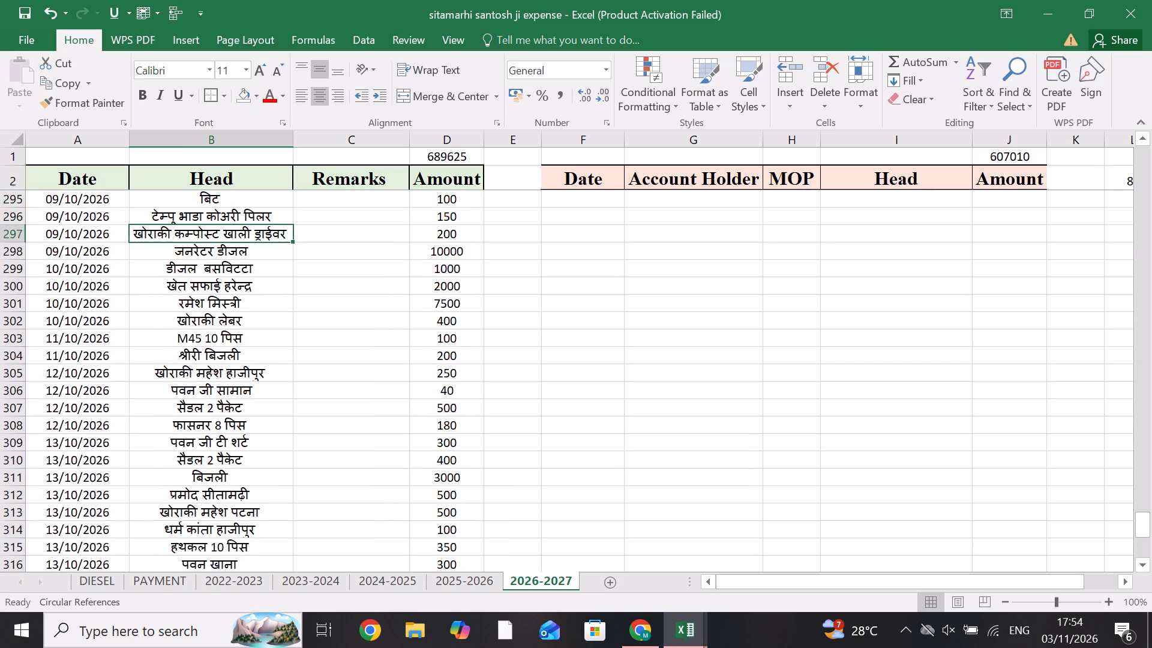
pyautogui.press('Up')
pyautogui.press('Up')
pyautogui.press('Up')
pyautogui.press('Up')
pyautogui.press('Up')
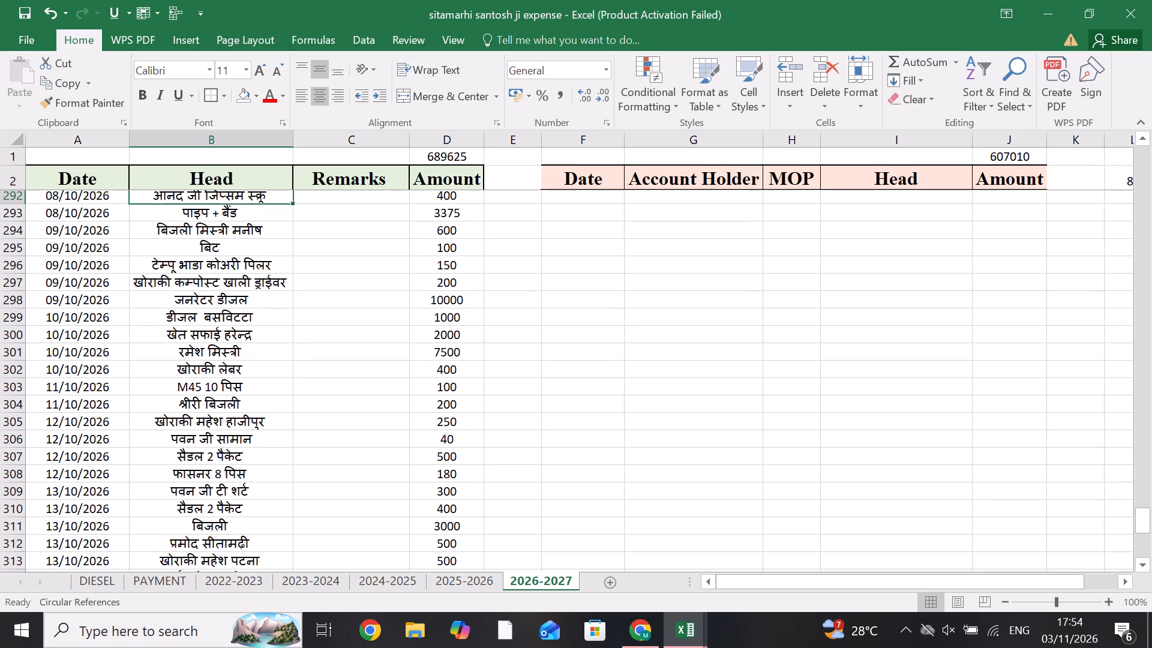
pyautogui.press('Up')
pyautogui.press('Up')
pyautogui.press('Up')
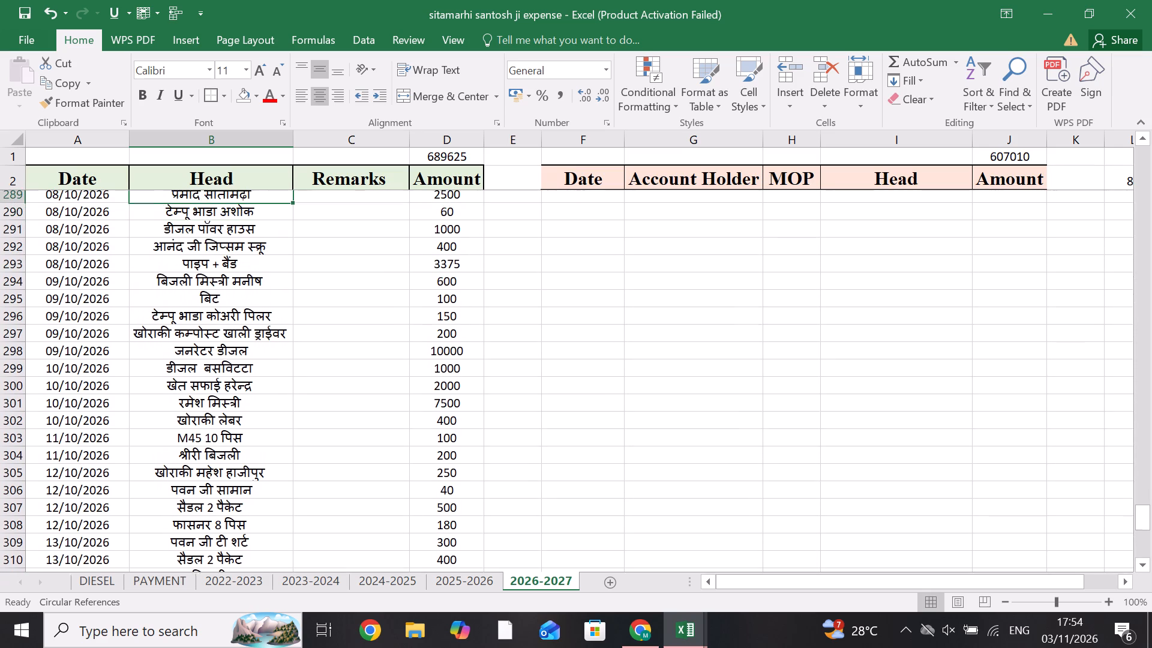
pyautogui.press('Up')
pyautogui.press('Up')
pyautogui.press('Up')
pyautogui.press('Up')
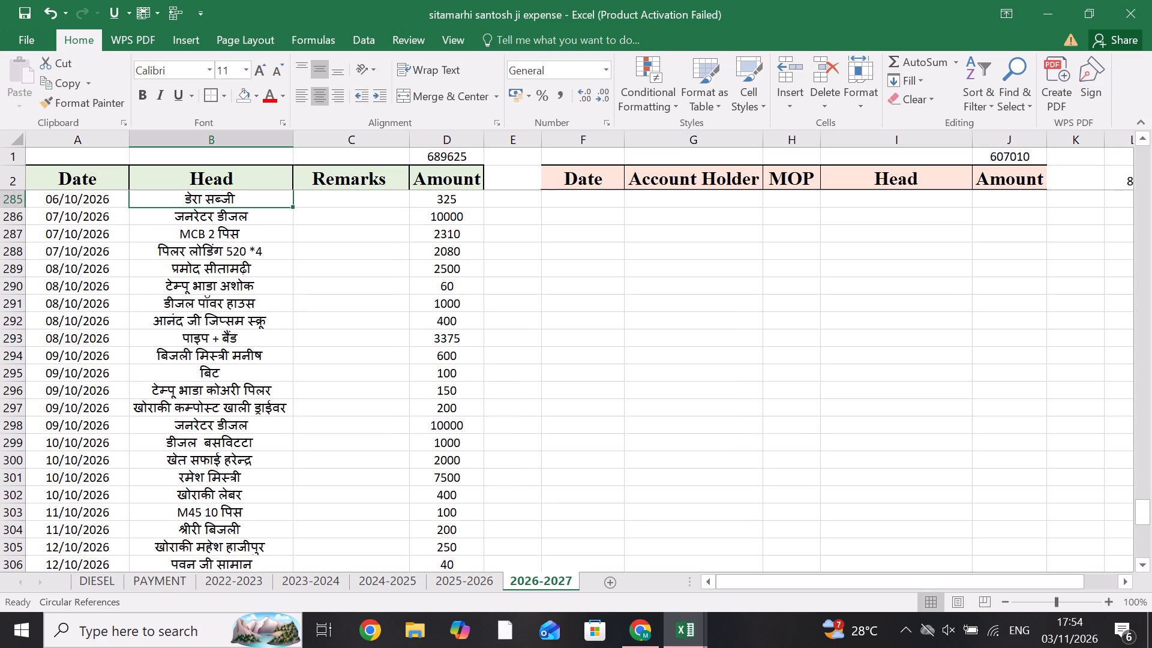
pyautogui.press('Up')
pyautogui.press('Up')
pyautogui.press('Up')
pyautogui.press('Up')
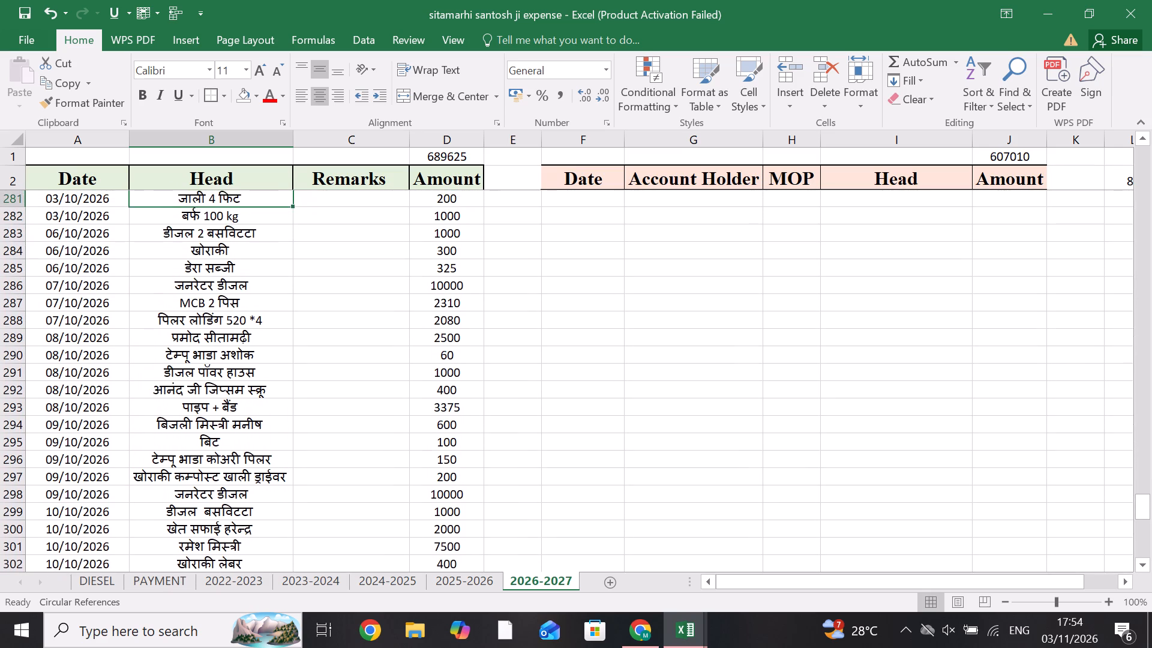
pyautogui.press('Up')
pyautogui.press('Up')
pyautogui.press('Up')
pyautogui.press('Up')
pyautogui.press('Up')
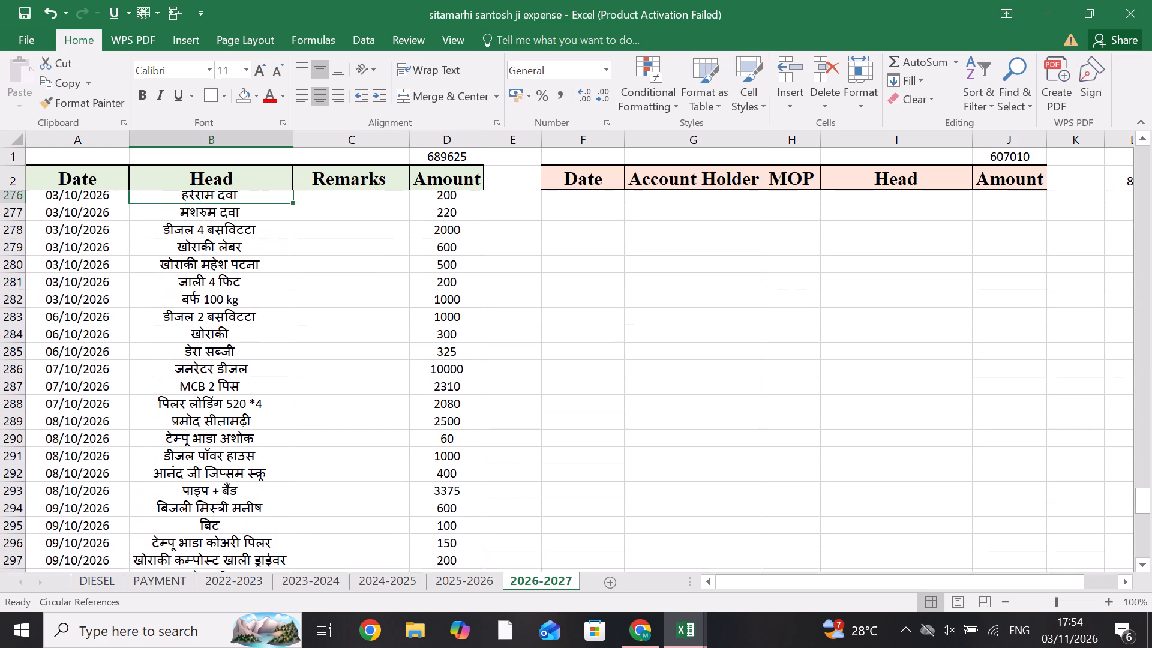
pyautogui.press('Up')
pyautogui.press('Up')
pyautogui.press('Up')
pyautogui.press('Up')
pyautogui.press('Up')
pyautogui.press('Up')
pyautogui.press('Up')
pyautogui.press('Up')
pyautogui.press('Up')
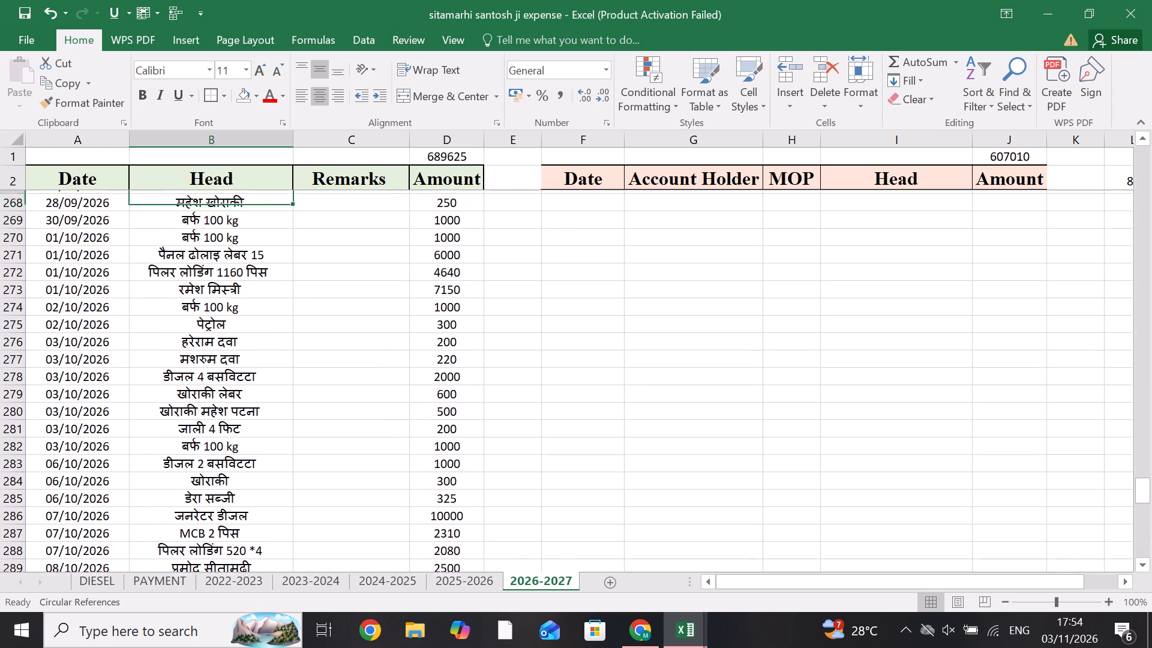
pyautogui.press('Up')
pyautogui.press('Up')
pyautogui.press('Up')
pyautogui.press('Up')
pyautogui.press('Up')
pyautogui.press('Up')
pyautogui.press('Up')
pyautogui.press('Up')
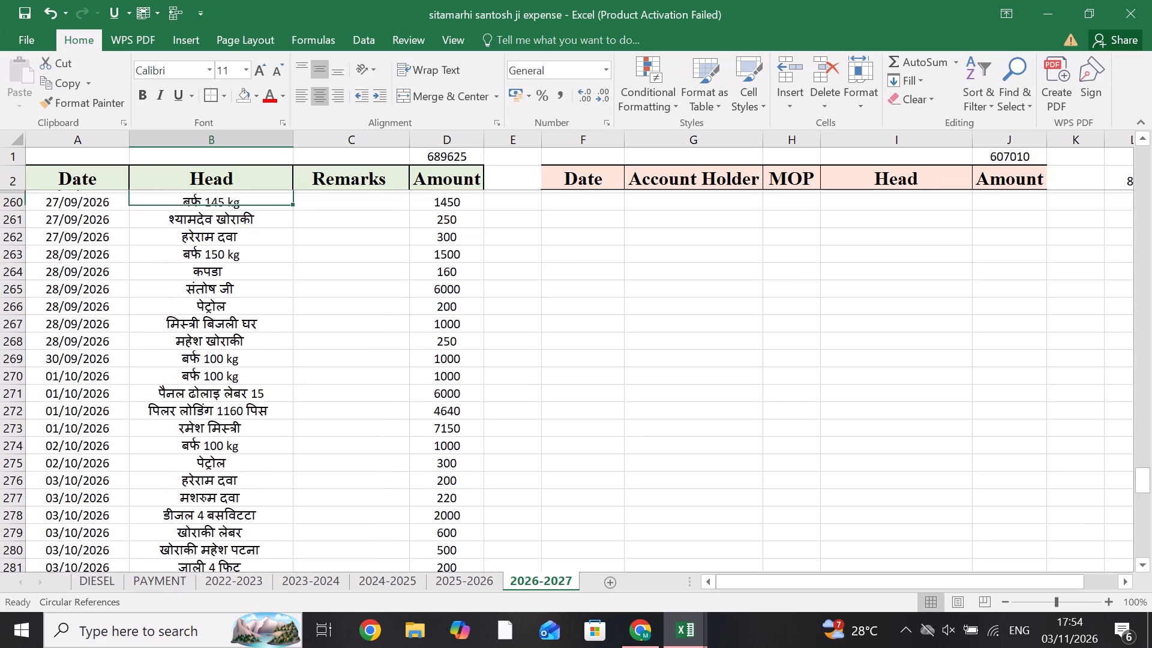
pyautogui.press('Up')
pyautogui.press('Up')
pyautogui.press('Up')
pyautogui.press('Up')
pyautogui.press('Up')
pyautogui.press('Up')
pyautogui.press('Up')
pyautogui.press('Up')
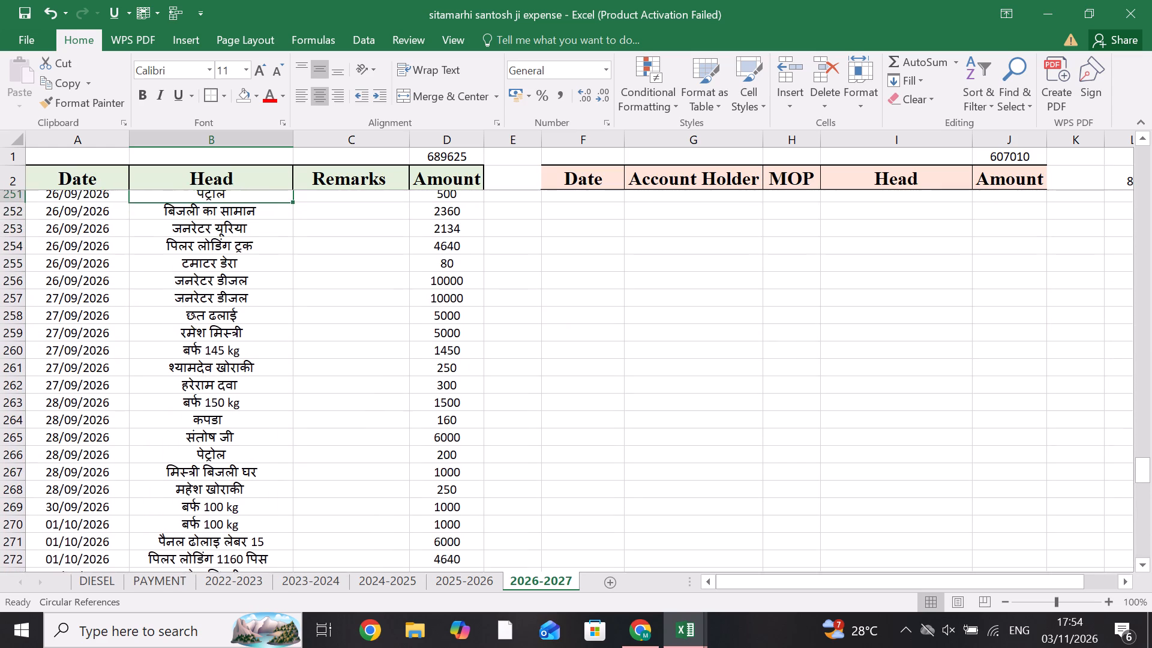
pyautogui.press('Up')
pyautogui.press('Up')
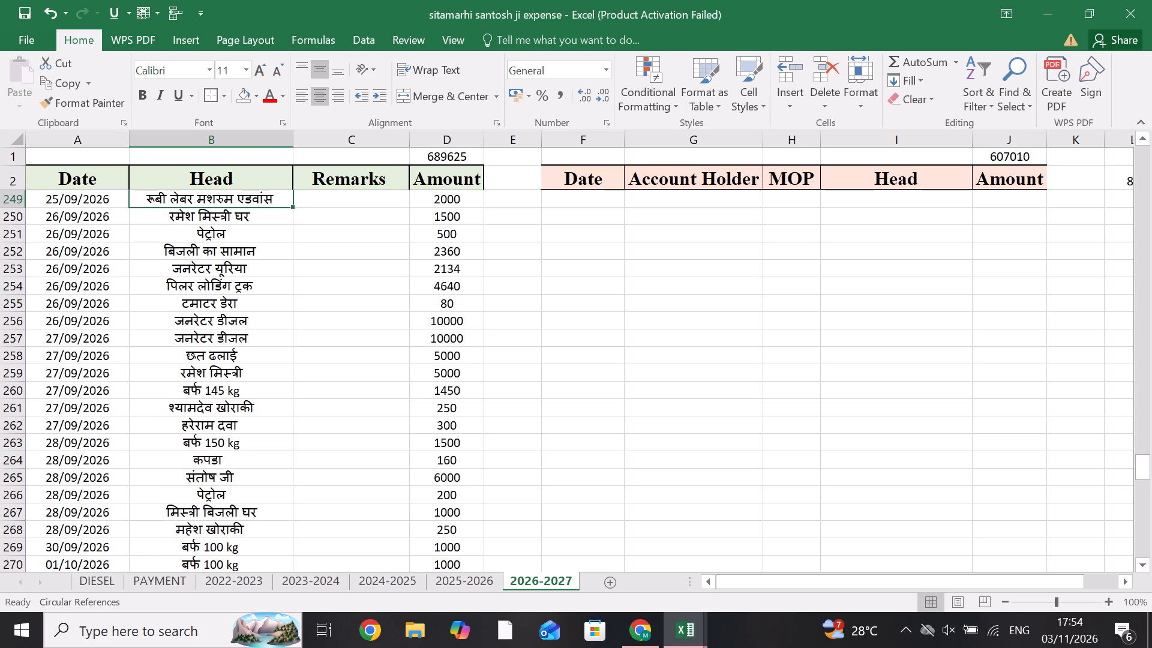
pyautogui.press('Up')
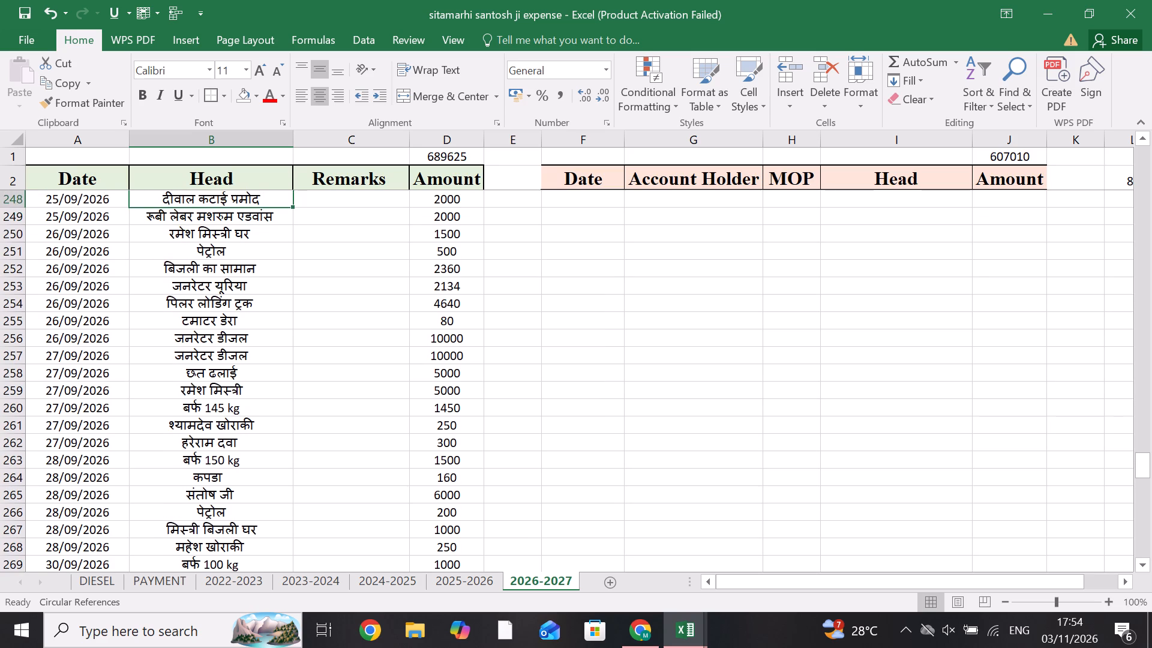
pyautogui.press('Up')
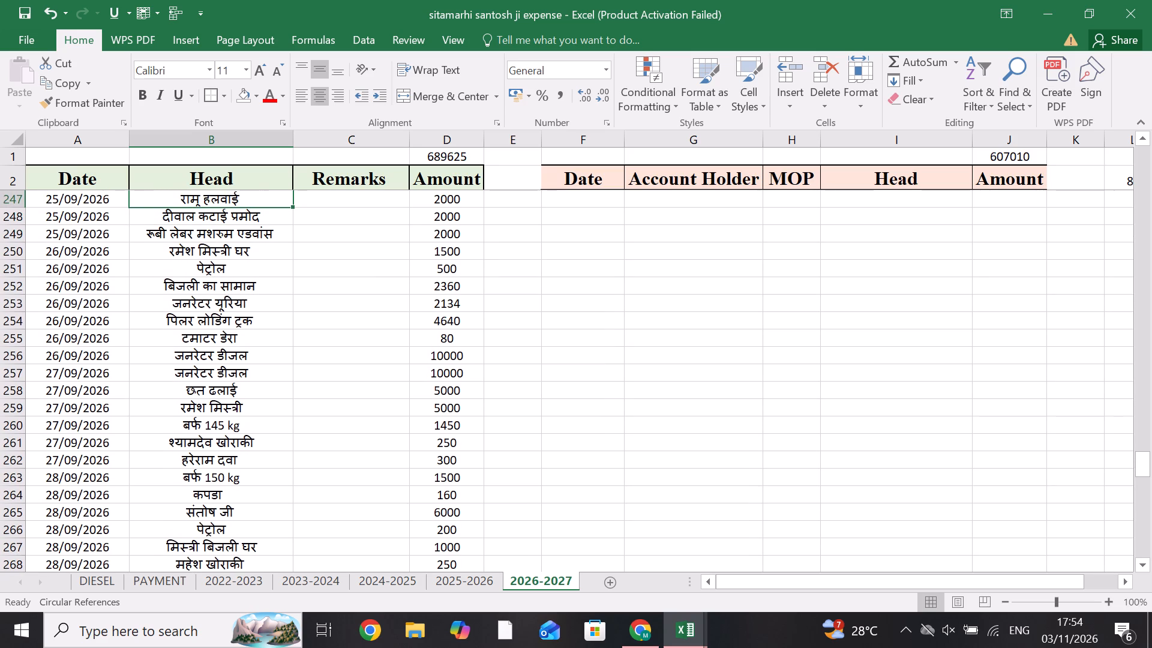
pyautogui.press('Up')
pyautogui.press('Up')
pyautogui.press('Up')
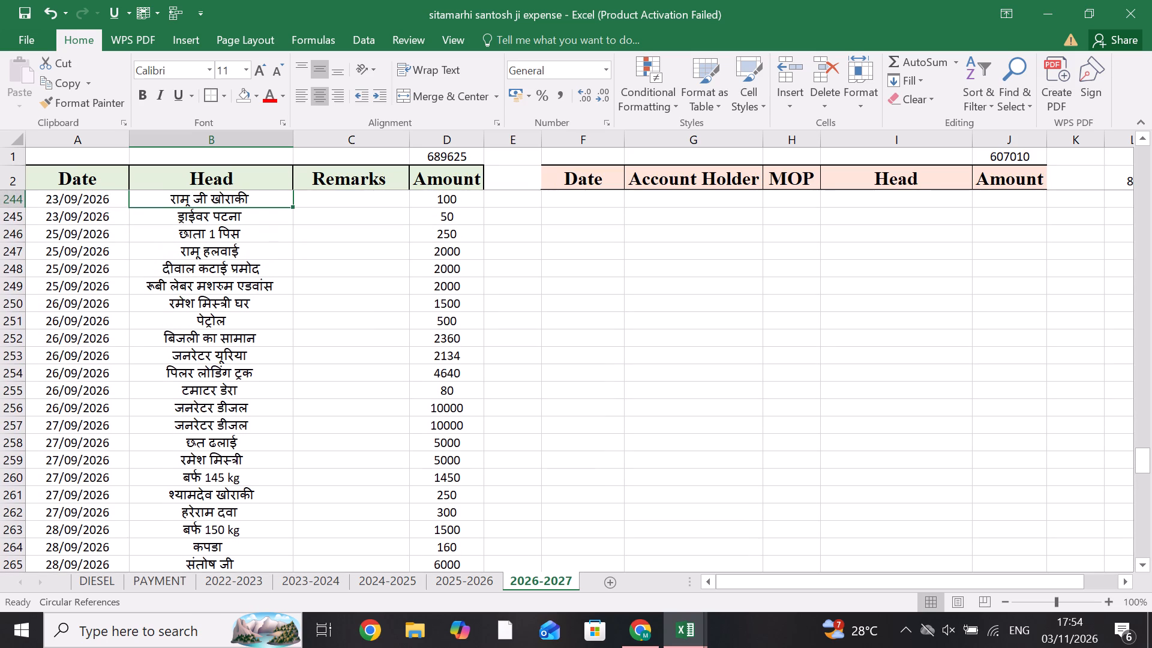
pyautogui.press('Up')
pyautogui.press('Up')
pyautogui.press('Up')
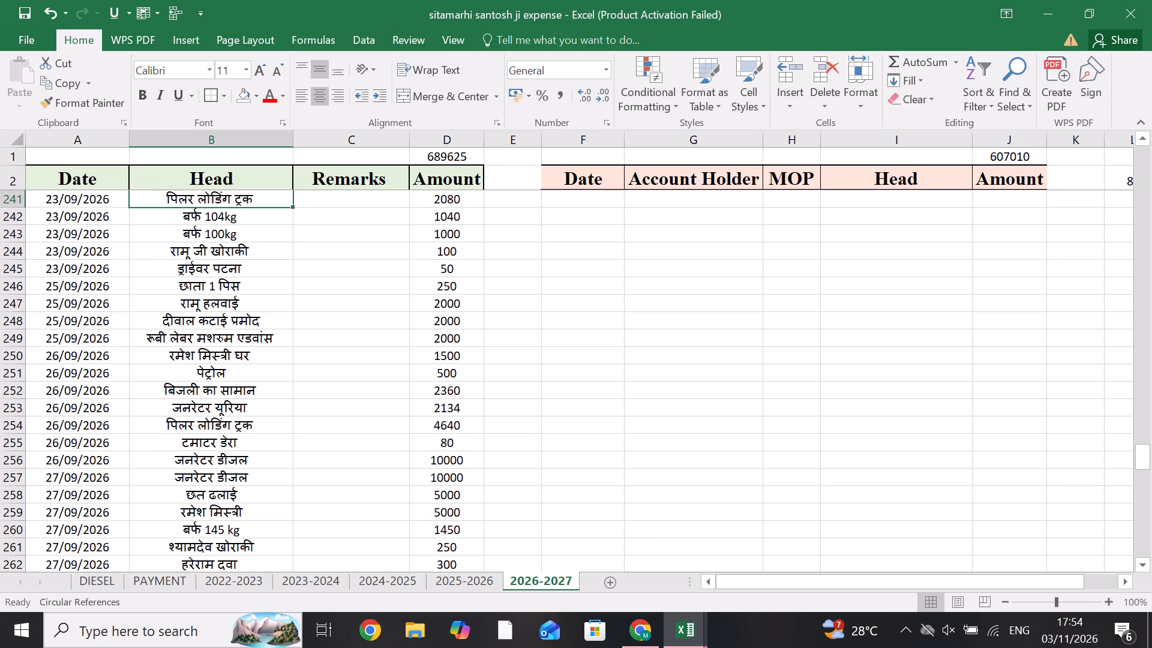
# Review the September 2026 expense entries row by row, working backwards from 23/09/2026 to 01/09/2026, checking dates, heads and amounts.
pyautogui.press('Up')
pyautogui.press('Up')
pyautogui.press('Up')
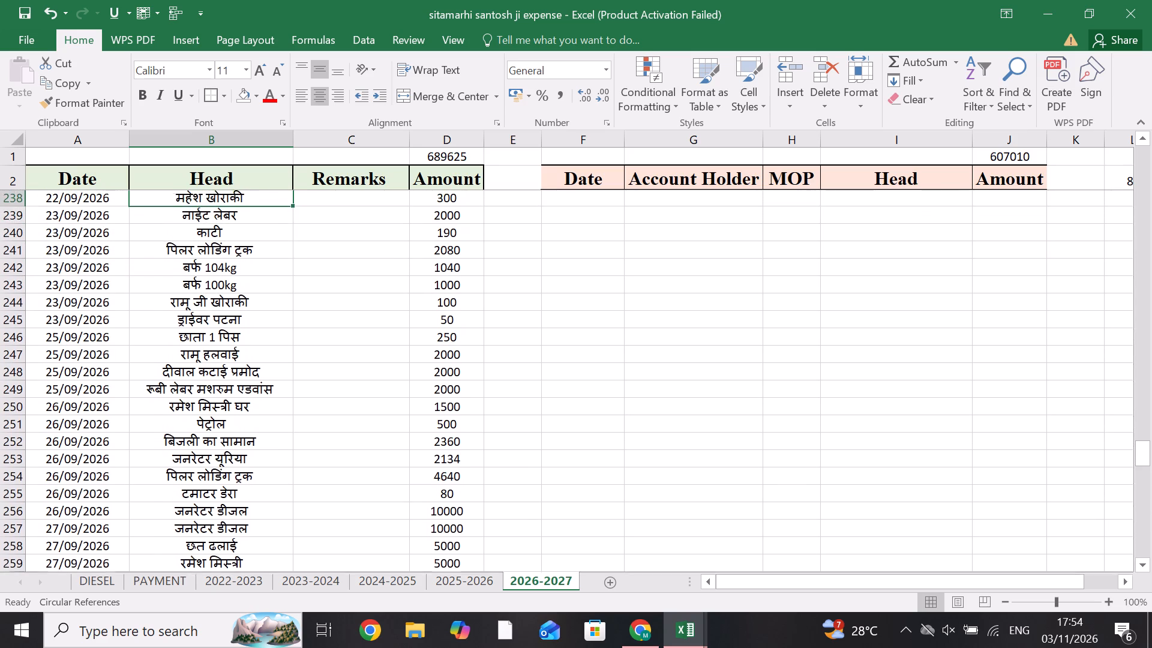
pyautogui.press('Up')
pyautogui.press('Up')
pyautogui.press('Up')
pyautogui.press('Up')
pyautogui.press('Up')
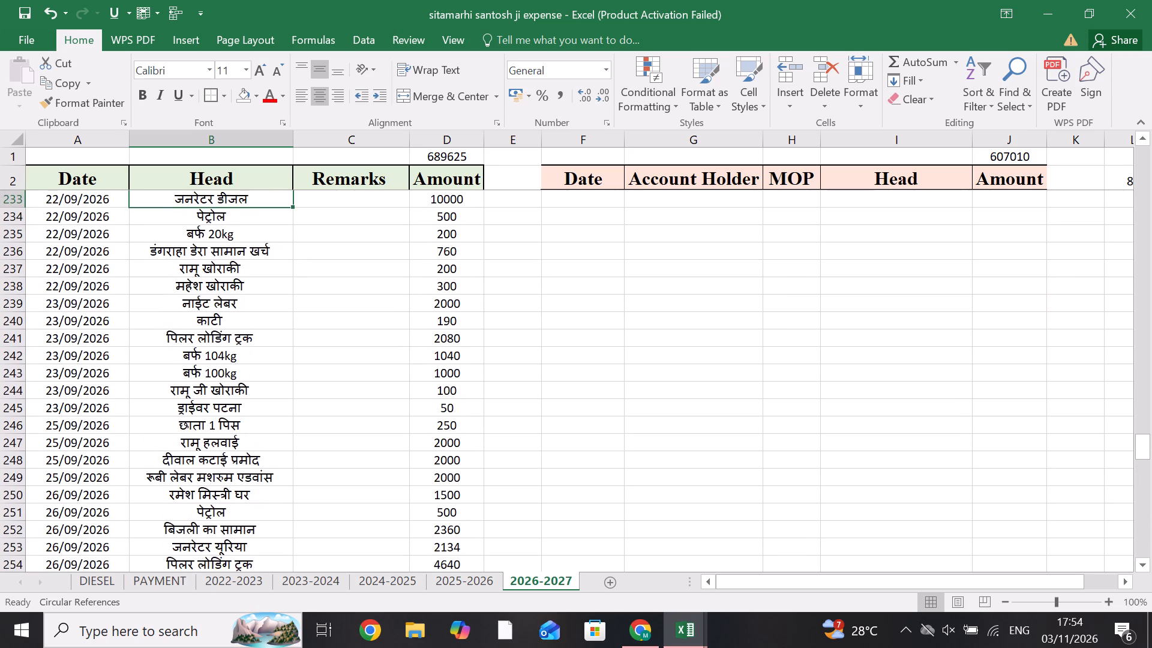
pyautogui.press('Up')
pyautogui.press('Up')
pyautogui.press('Up')
pyautogui.press('Up')
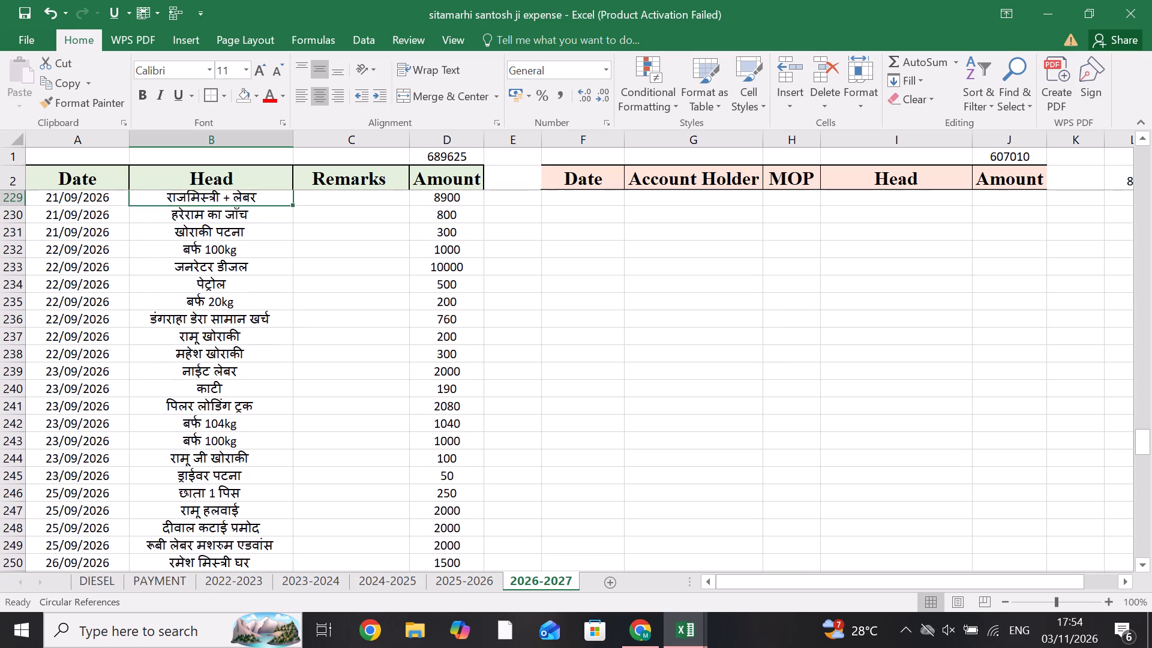
pyautogui.press('Up')
pyautogui.press('Up')
pyautogui.press('Up')
pyautogui.press('Up')
pyautogui.press('Up')
pyautogui.press('Up')
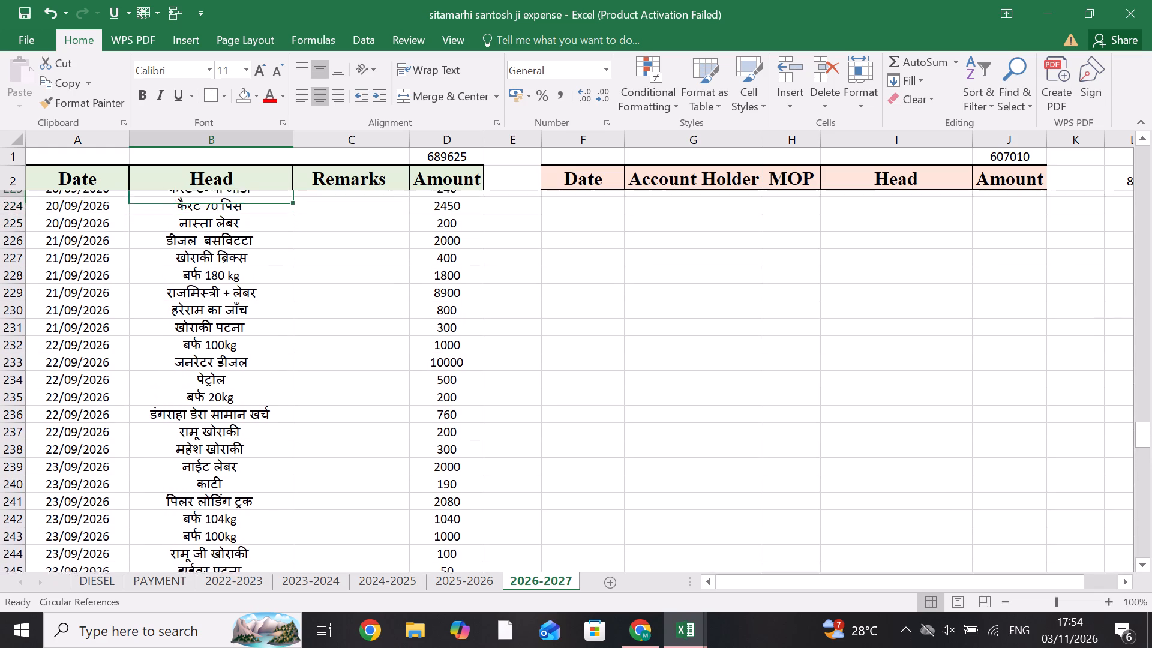
pyautogui.press('Up')
pyautogui.press('Up')
pyautogui.press('Up')
pyautogui.press('Up')
pyautogui.press('Up')
pyautogui.press('Up')
pyautogui.press('Up')
pyautogui.press('Up')
pyautogui.press('Up')
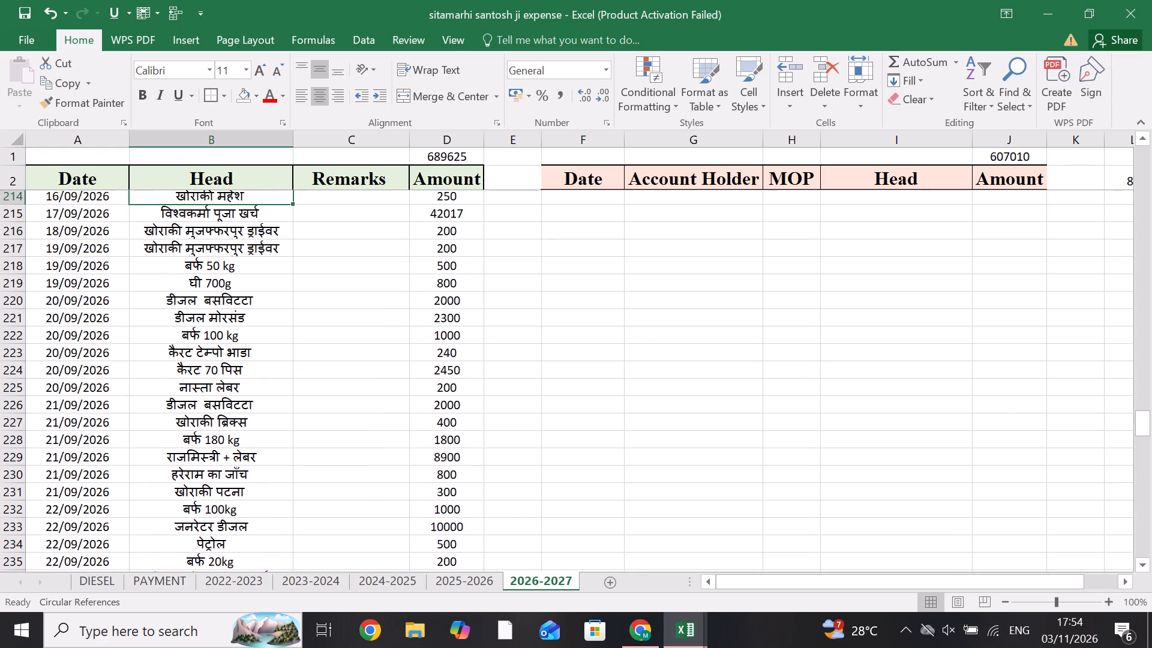
pyautogui.press('Up')
pyautogui.press('Up')
pyautogui.press('Up')
pyautogui.press('Up')
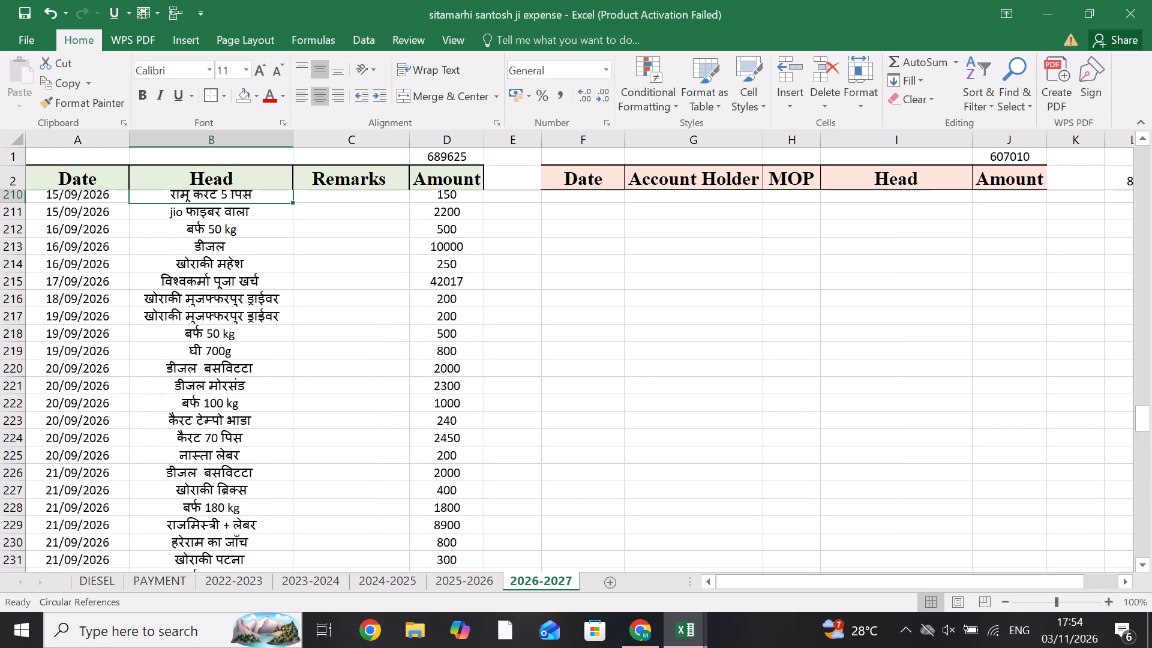
pyautogui.press('Up')
pyautogui.press('Up')
pyautogui.press('Up')
pyautogui.press('Up')
pyautogui.press('Up')
pyautogui.press('Up')
pyautogui.press('Up')
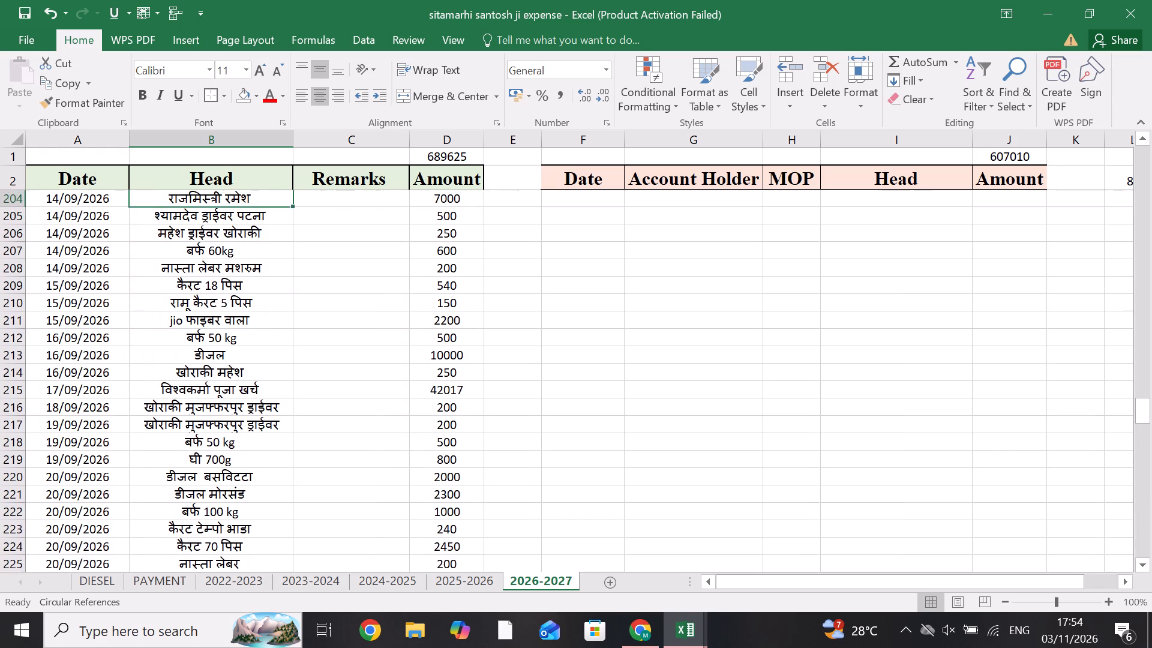
pyautogui.press('Up')
pyautogui.press('Up')
pyautogui.press('Up')
pyautogui.press('Up')
pyautogui.press('Up')
pyautogui.press('Up')
pyautogui.press('Up')
pyautogui.press('Up')
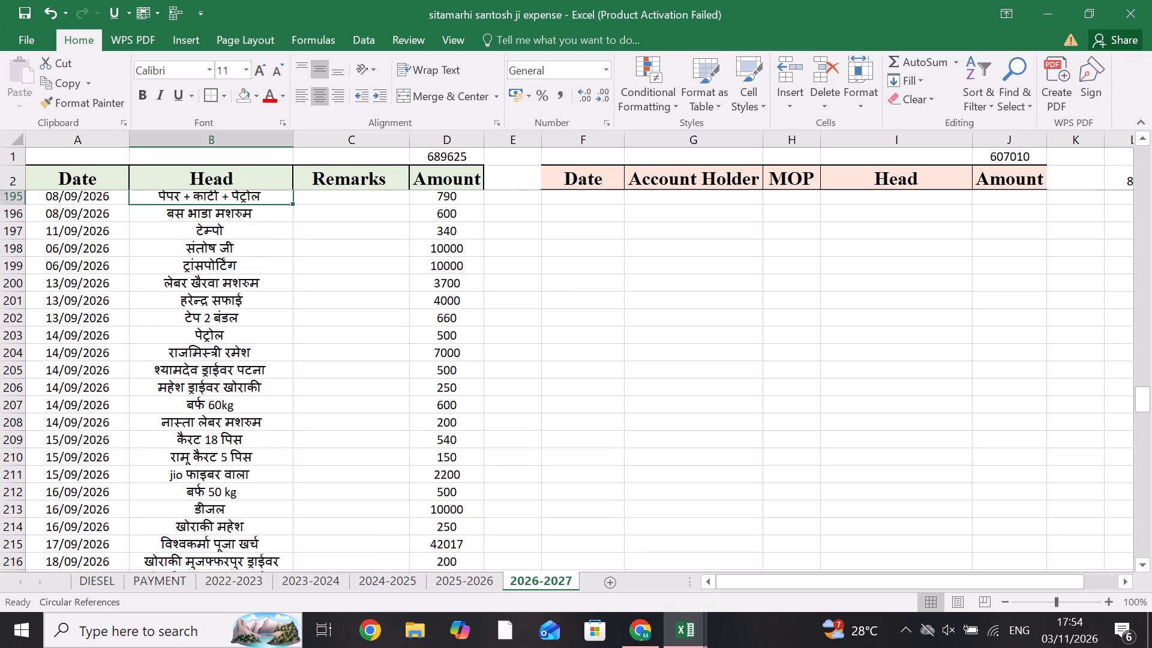
pyautogui.press('Up')
pyautogui.press('Up')
pyautogui.press('Up')
pyautogui.press('Up')
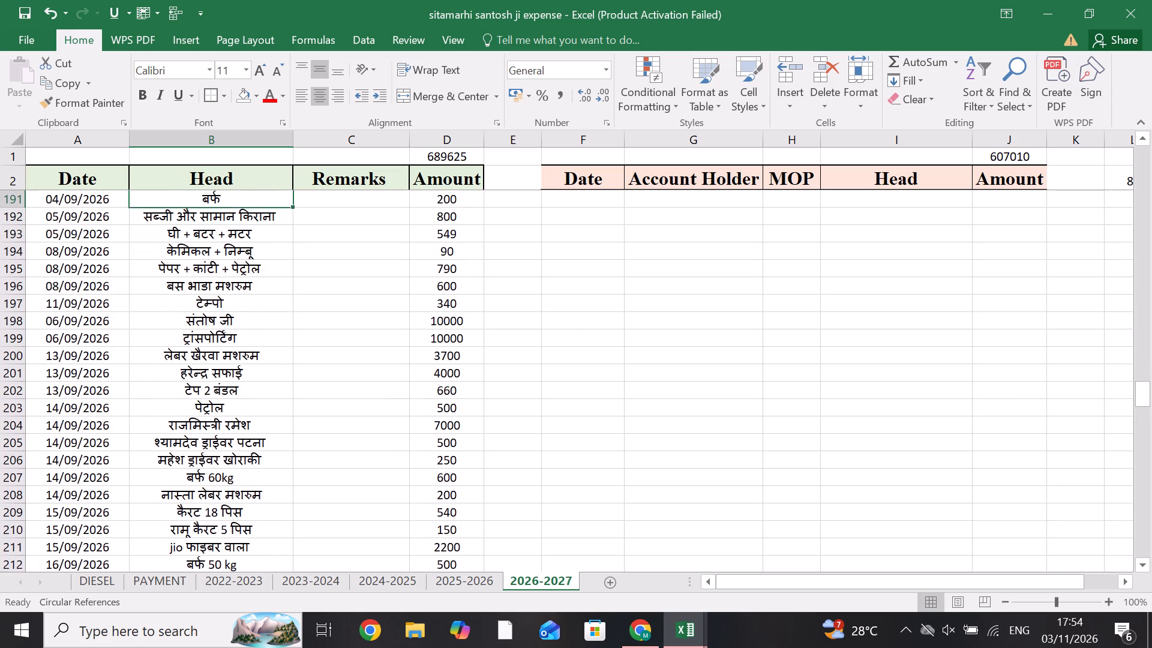
pyautogui.press('Up')
pyautogui.press('Up')
pyautogui.press('Up')
pyautogui.press('Up')
# Review the August 2026 expense entries row by row, working backwards from 31/08/2026 to 05/08/2026, checking heads and amounts.
pyautogui.press('Up')
pyautogui.press('Up')
pyautogui.press('Up')
pyautogui.press('Up')
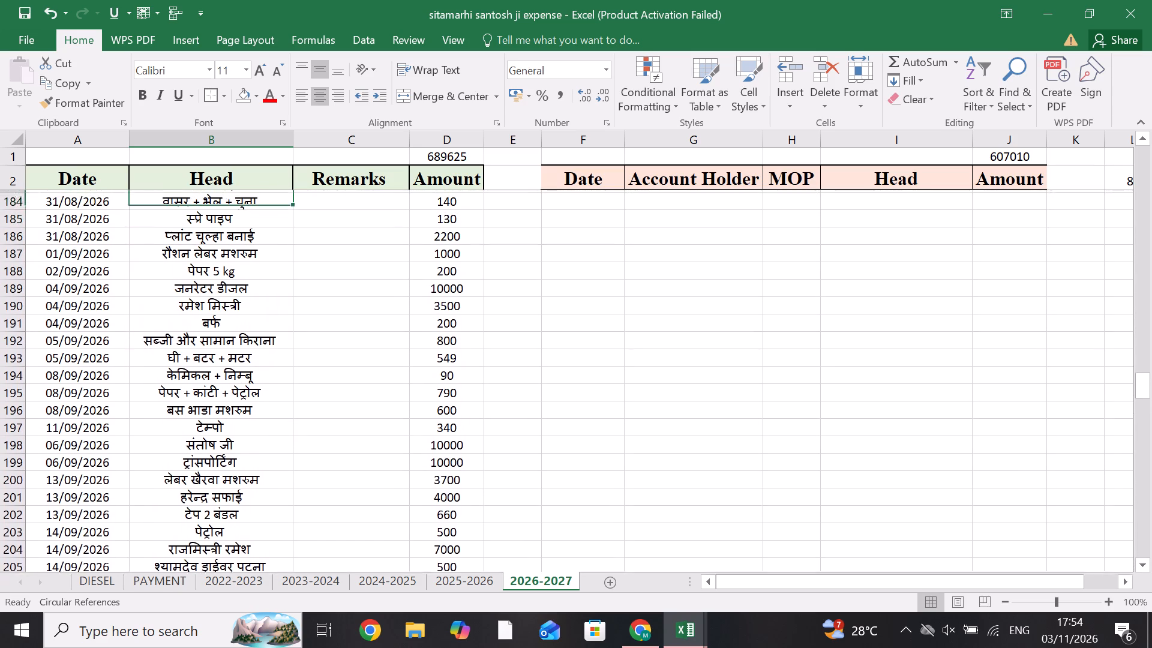
pyautogui.press('Up')
pyautogui.press('Up')
pyautogui.press('Up')
pyautogui.press('Up')
pyautogui.press('Up')
pyautogui.press('Up')
pyautogui.press('Up')
pyautogui.press('Up')
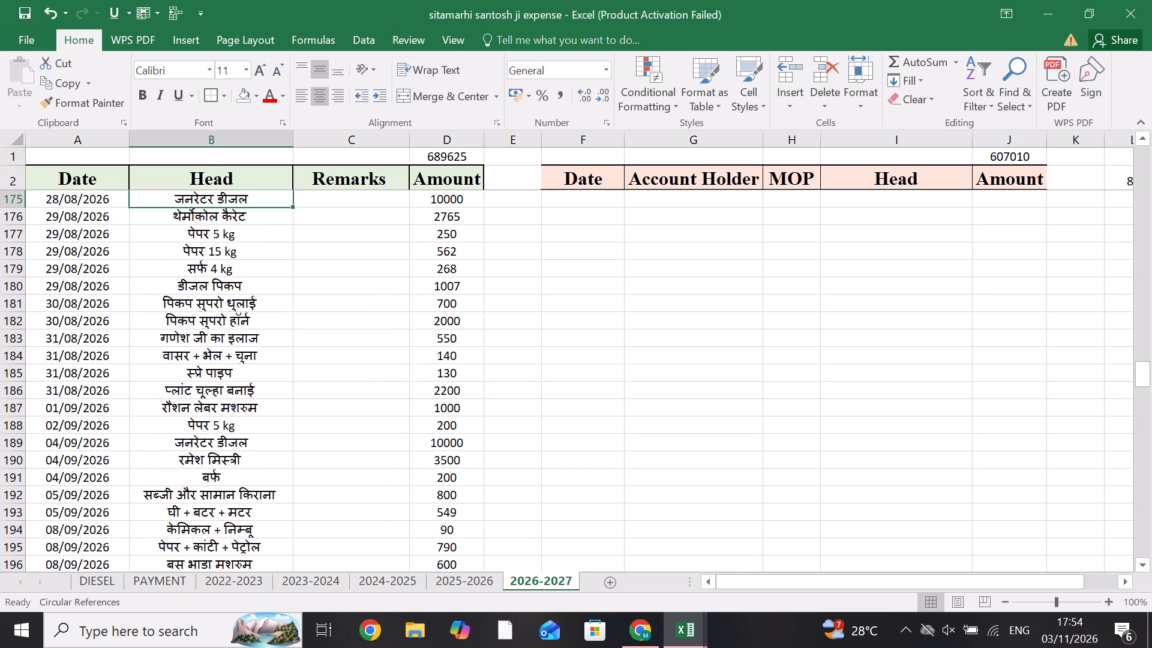
pyautogui.press('Up')
pyautogui.press('Up')
pyautogui.press('Up')
pyautogui.press('Up')
pyautogui.press('Up')
pyautogui.press('Up')
pyautogui.press('Up')
pyautogui.press('Up')
pyautogui.press('Up')
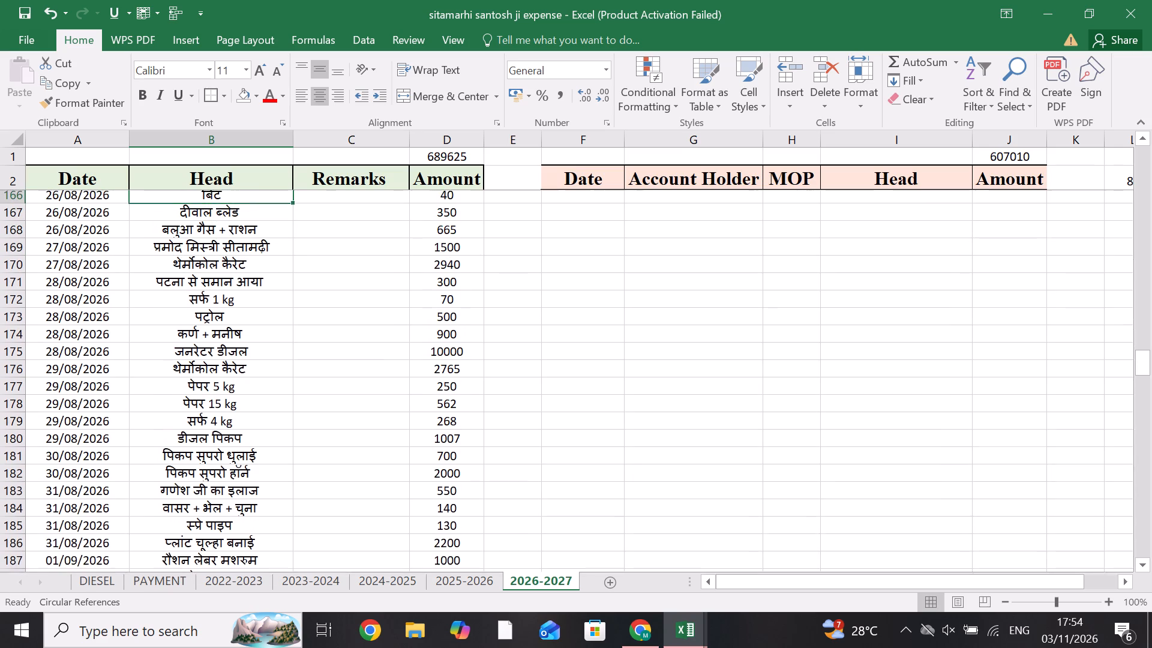
pyautogui.press('Up')
pyautogui.press('Up')
pyautogui.press('Up')
pyautogui.press('Up')
pyautogui.press('Up')
pyautogui.press('Up')
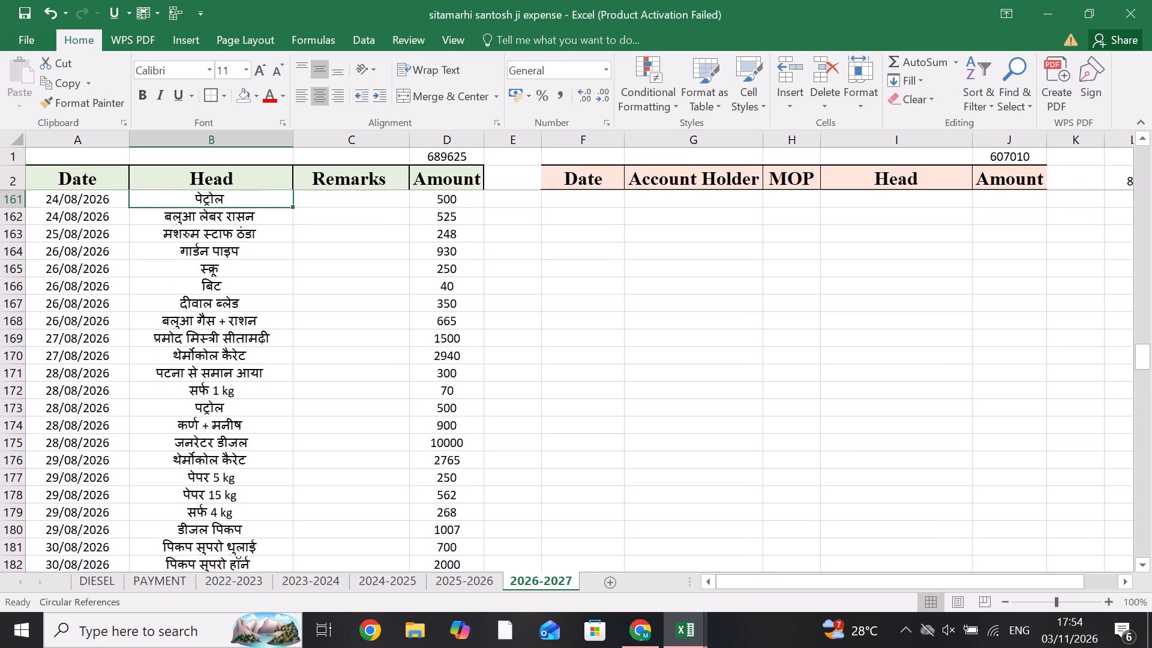
pyautogui.press('Up')
pyautogui.press('Up')
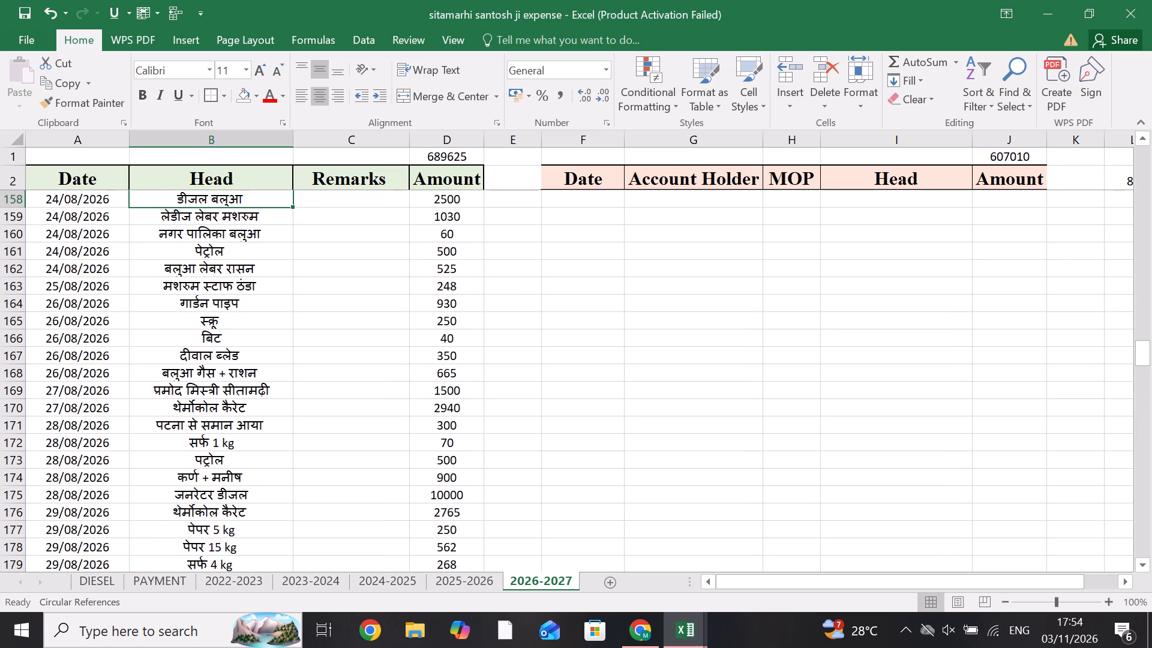
pyautogui.press('Up')
pyautogui.press('Up')
pyautogui.press('Up')
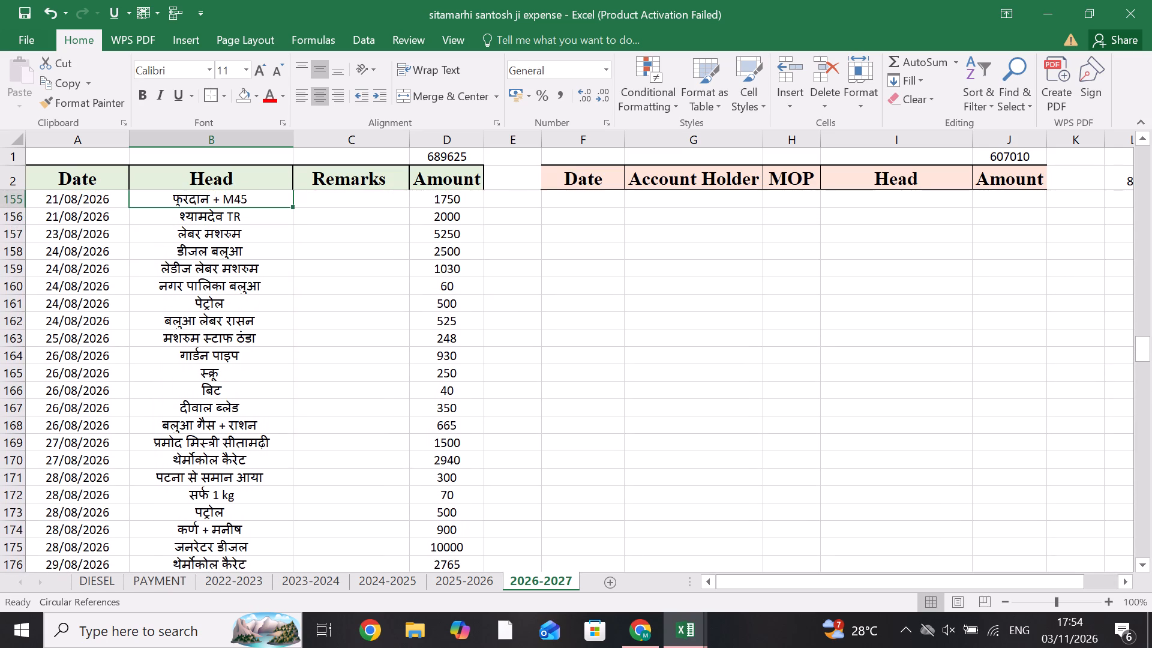
pyautogui.press('Up')
pyautogui.press('Up')
pyautogui.press('Up')
pyautogui.press('Up')
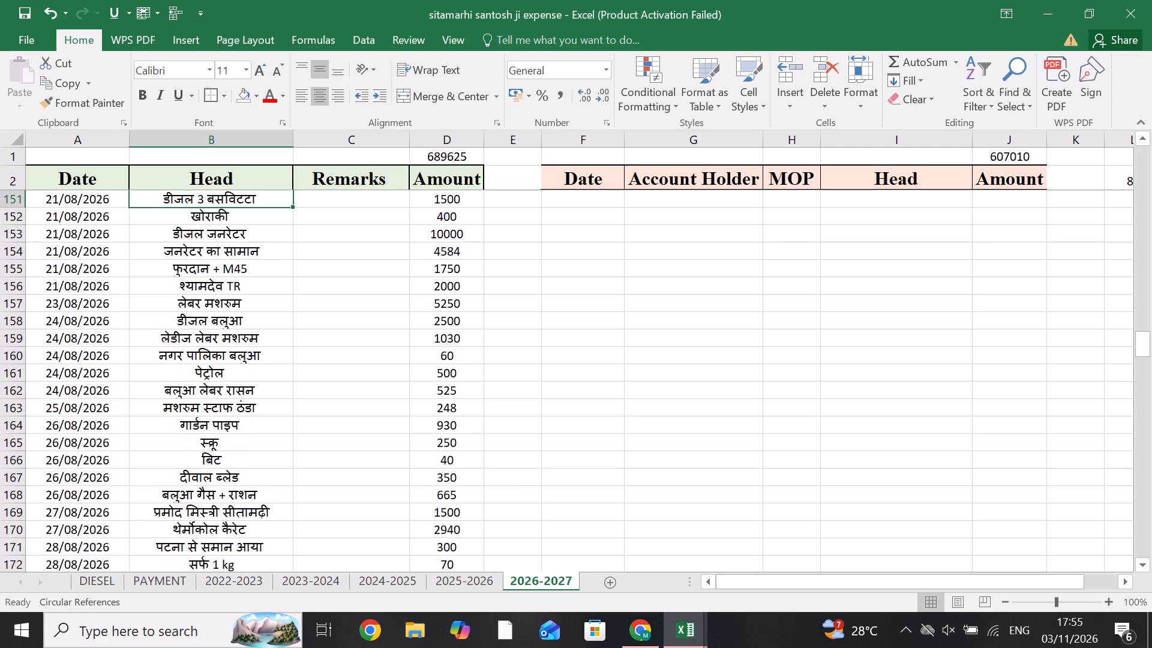
pyautogui.press('Up')
pyautogui.press('Up')
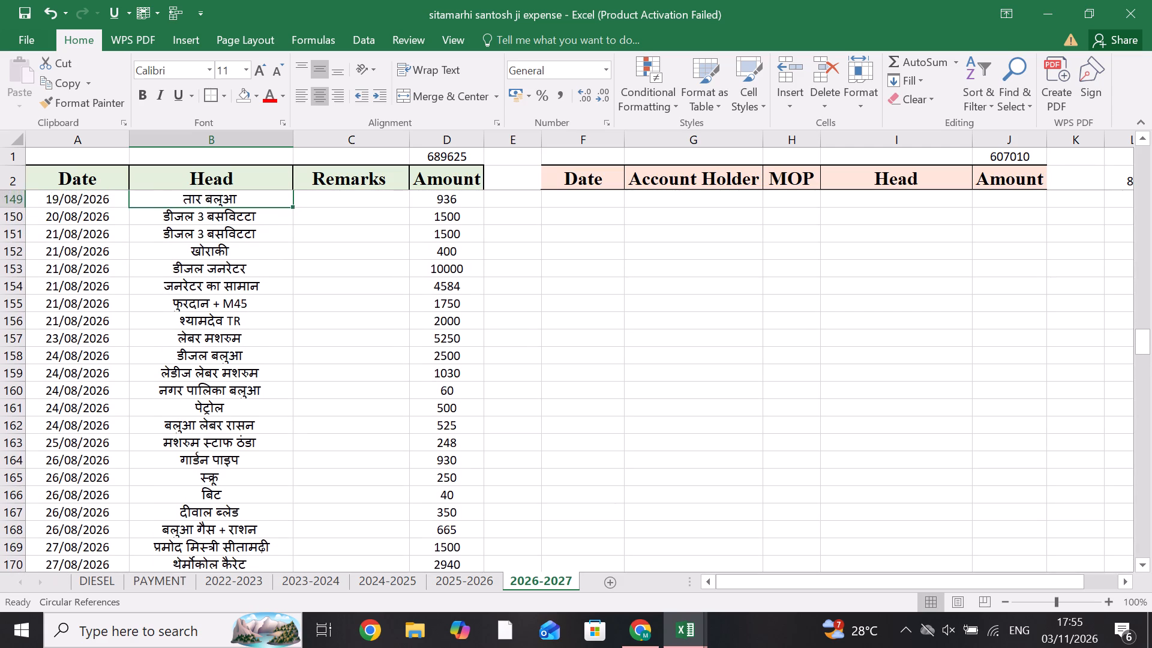
pyautogui.press('Up')
pyautogui.press('Up')
pyautogui.press('Up')
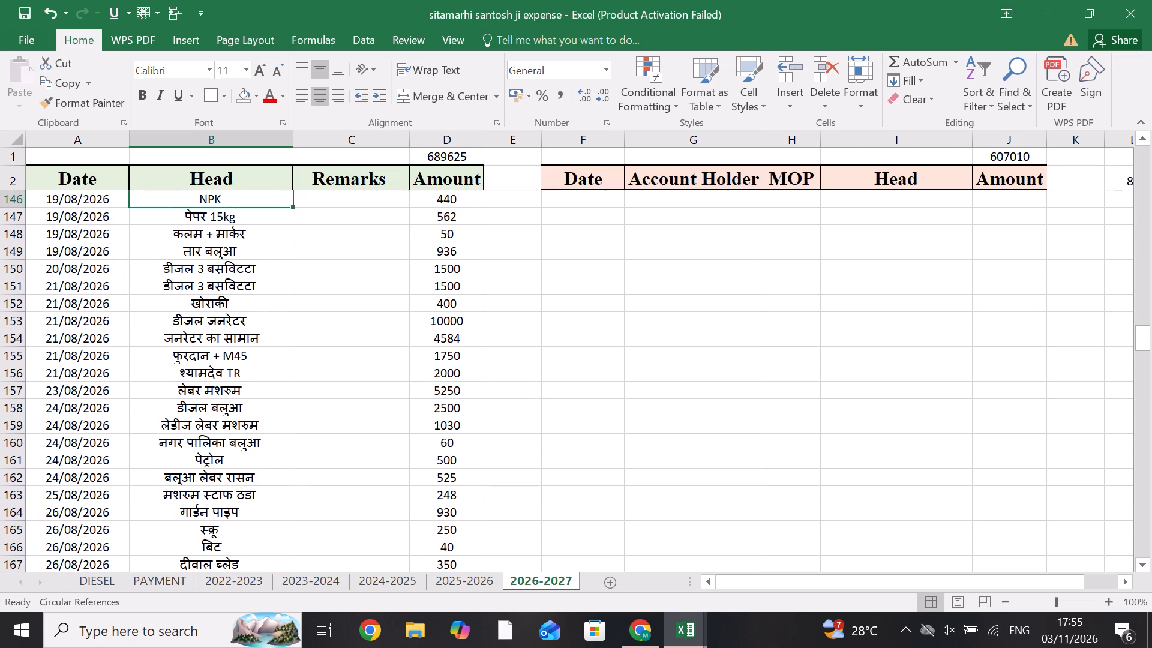
pyautogui.press('Up')
pyautogui.press('Up')
pyautogui.press('Up')
pyautogui.press('Up')
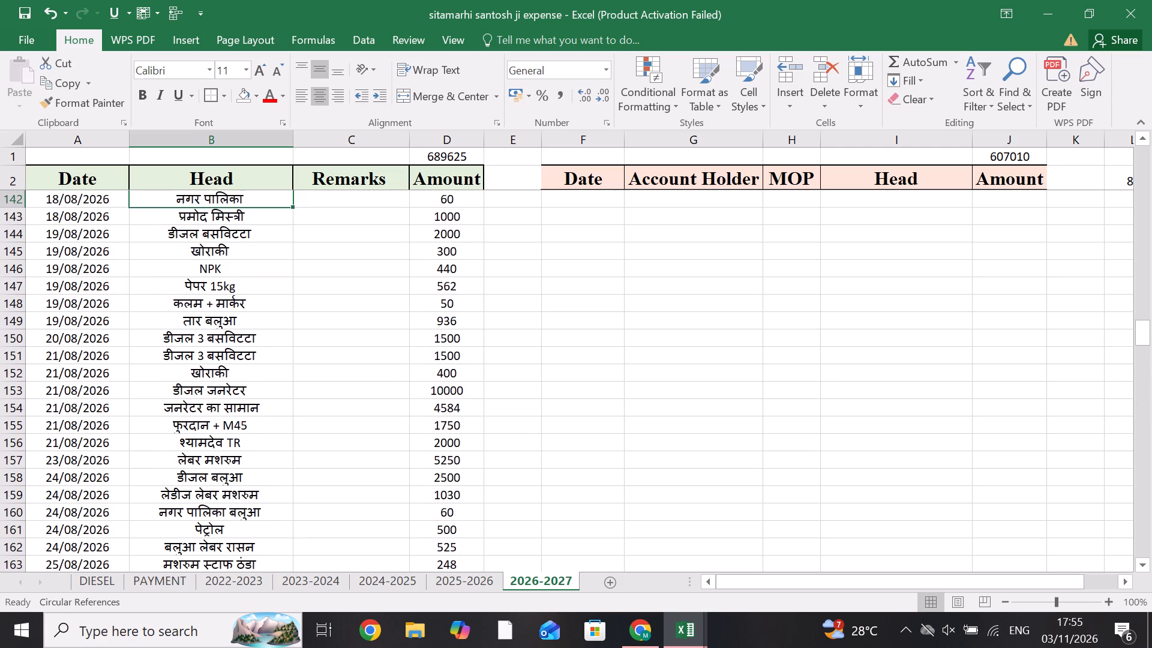
pyautogui.press('Up')
pyautogui.press('Up')
pyautogui.press('Up')
pyautogui.press('Up')
pyautogui.press('Up')
pyautogui.press('Up')
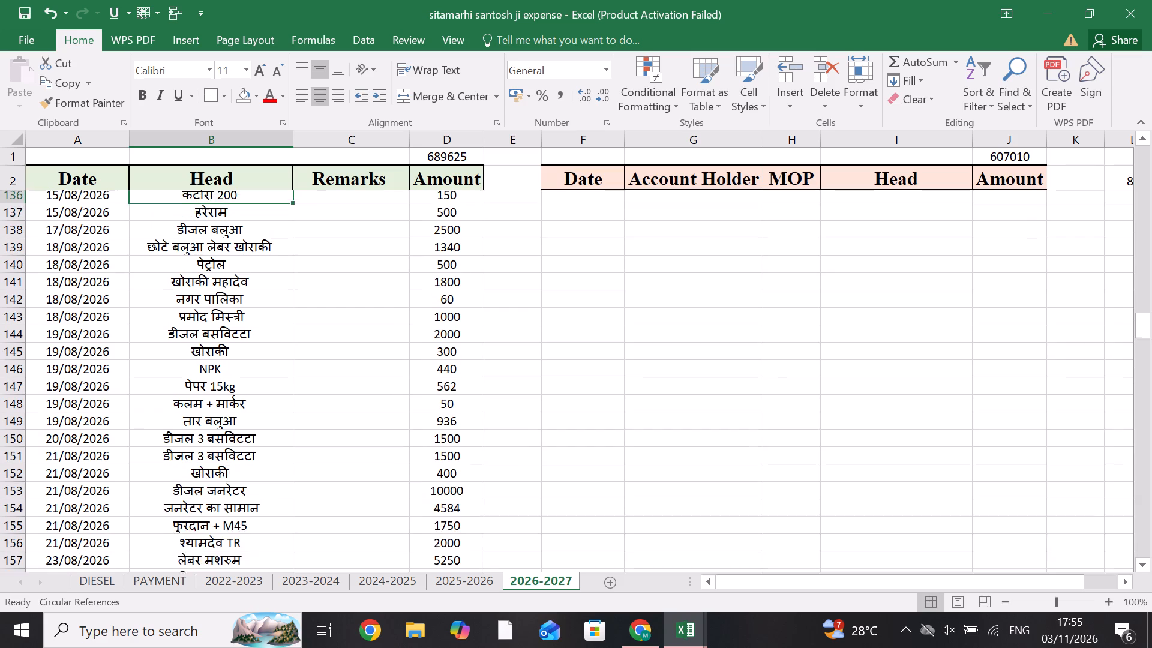
pyautogui.press('Up')
pyautogui.press('Up')
pyautogui.press('Up')
pyautogui.press('Up')
pyautogui.press('Up')
pyautogui.press('Up')
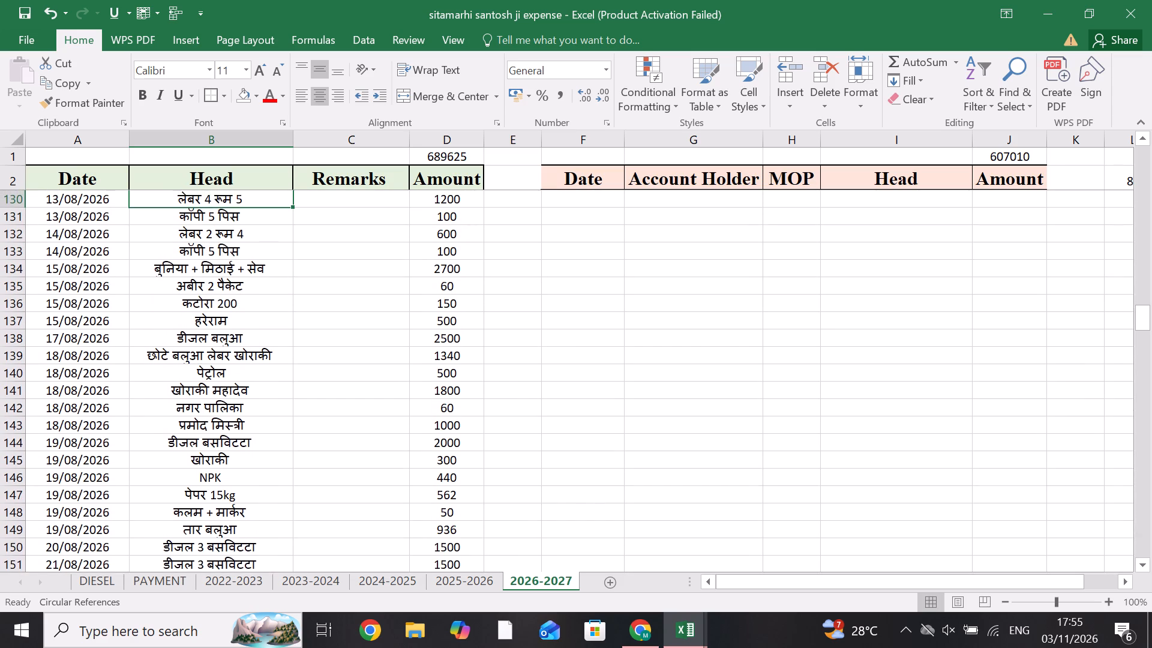
pyautogui.press('Up')
pyautogui.press('Up')
pyautogui.press('Up')
pyautogui.press('Up')
pyautogui.press('Up')
pyautogui.press('Up')
pyautogui.press('Up')
pyautogui.press('Up')
pyautogui.press('Up')
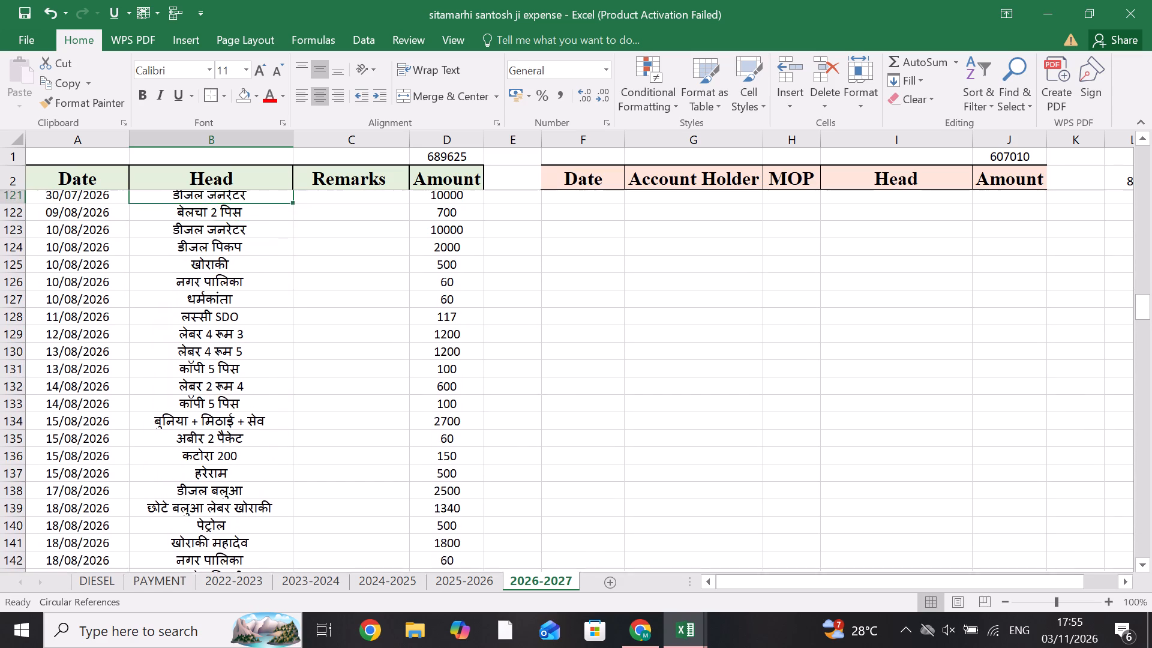
pyautogui.press('Up')
pyautogui.press('Up')
pyautogui.press('Up')
pyautogui.press('Up')
pyautogui.press('Up')
# Review the July 2026 expense entries row by row, working backwards from 31/07/2026 to 02/07/2026, checking dates, heads and amounts.
pyautogui.press('Up')
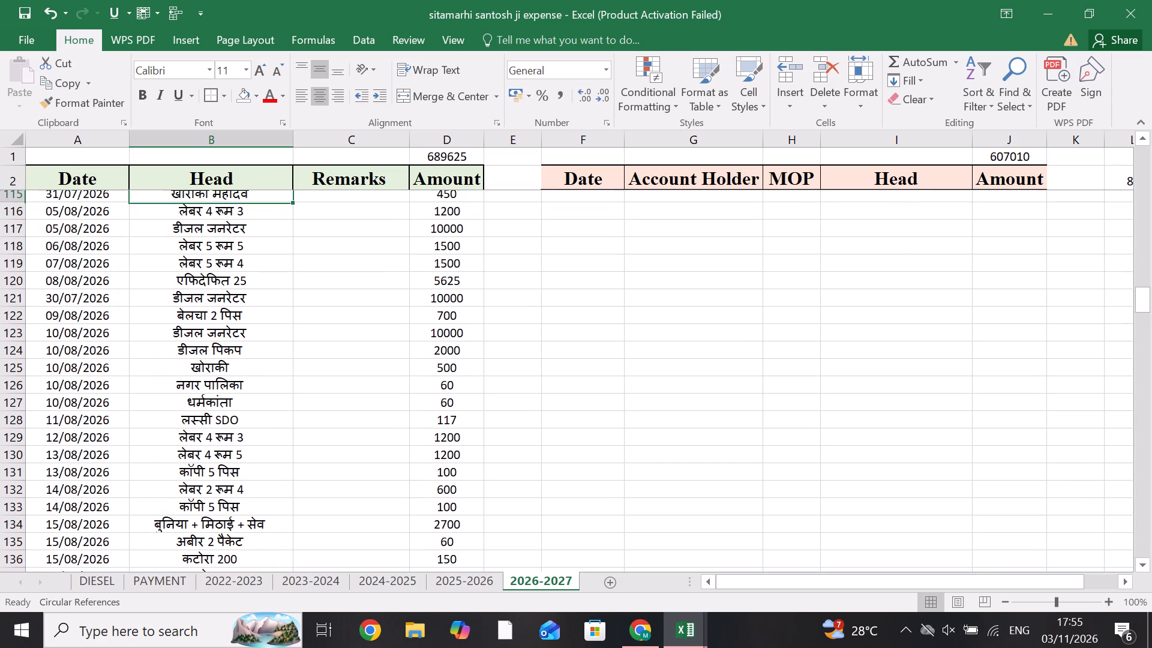
pyautogui.press('Up')
pyautogui.press('Up')
pyautogui.press('Up')
pyautogui.press('Up')
pyautogui.press('Up')
pyautogui.press('Up')
pyautogui.press('Up')
pyautogui.press('Up')
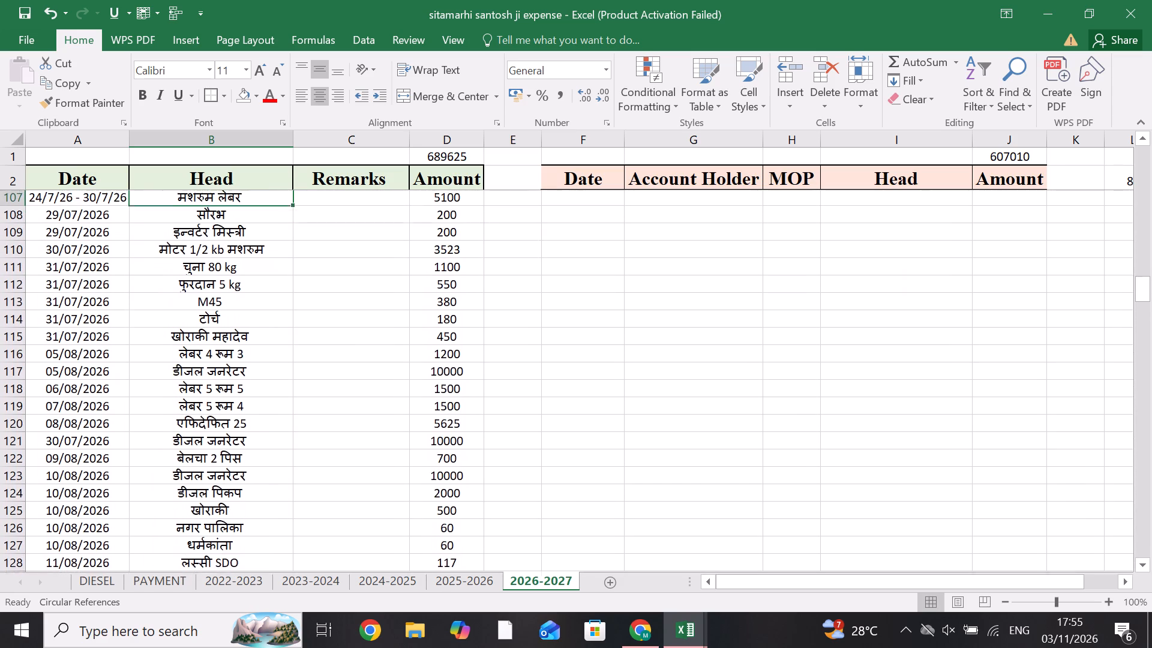
pyautogui.press('Up')
pyautogui.press('Up')
pyautogui.press('Up')
pyautogui.press('Up')
pyautogui.press('Up')
pyautogui.press('Up')
pyautogui.press('Up')
pyautogui.press('Up')
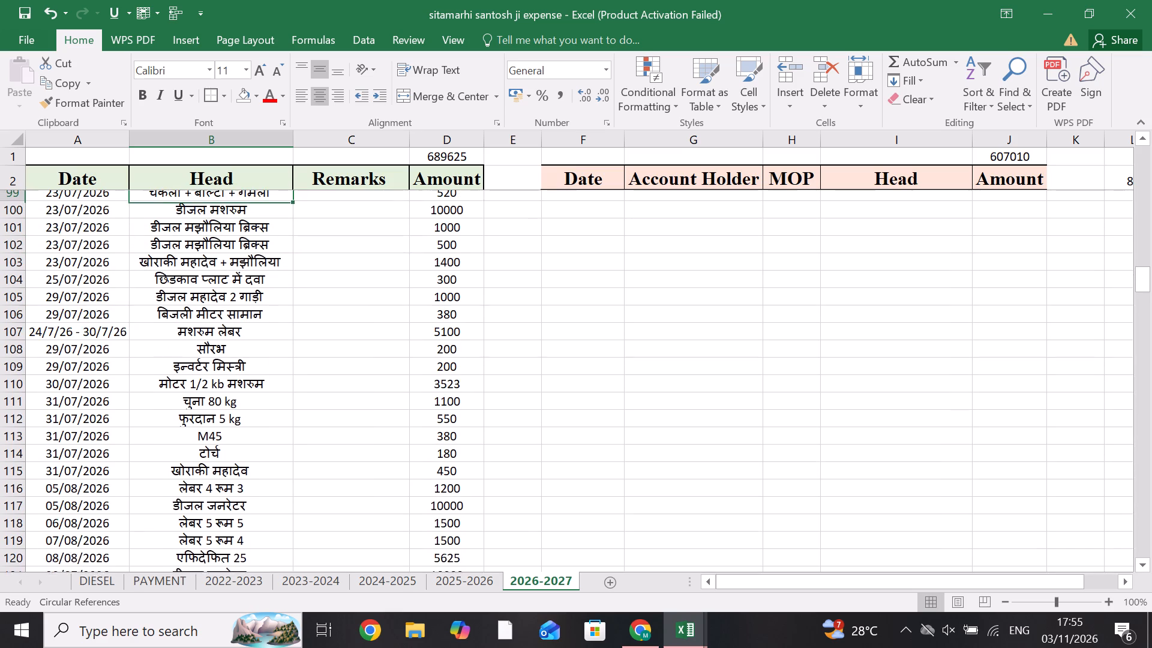
pyautogui.press('Up')
pyautogui.press('Up')
pyautogui.press('Up')
pyautogui.press('Up')
pyautogui.press('Up')
pyautogui.press('Up')
pyautogui.press('Up')
pyautogui.press('Up')
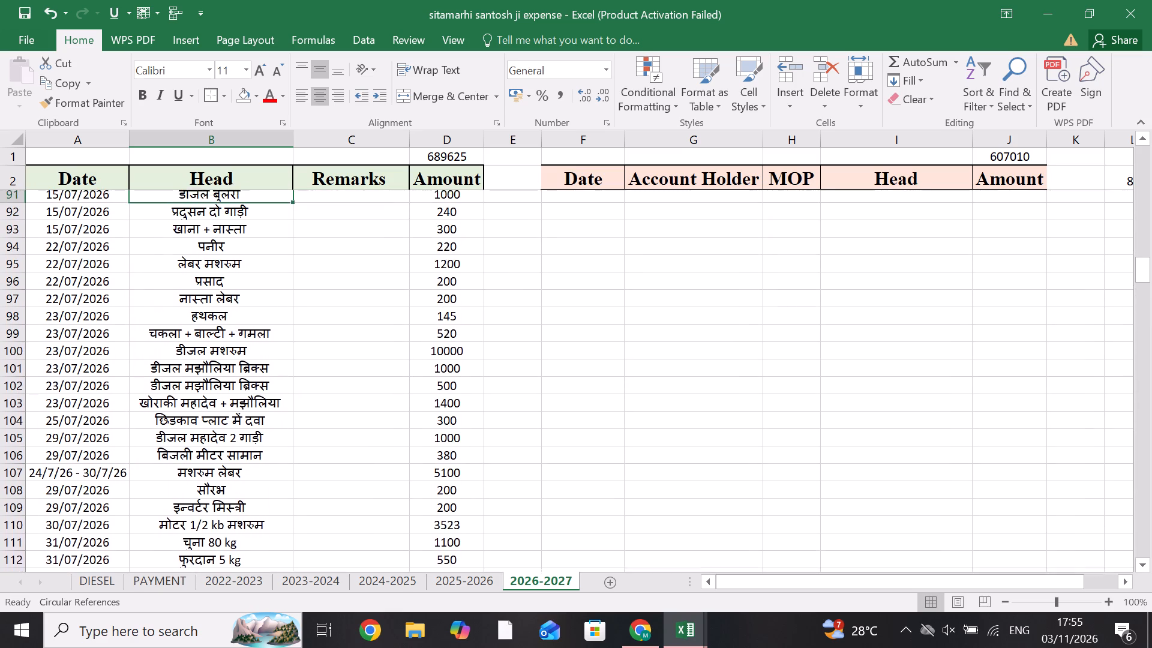
pyautogui.press('Up')
pyautogui.press('Up')
pyautogui.press('Up')
pyautogui.press('Up')
pyautogui.press('Up')
pyautogui.press('Up')
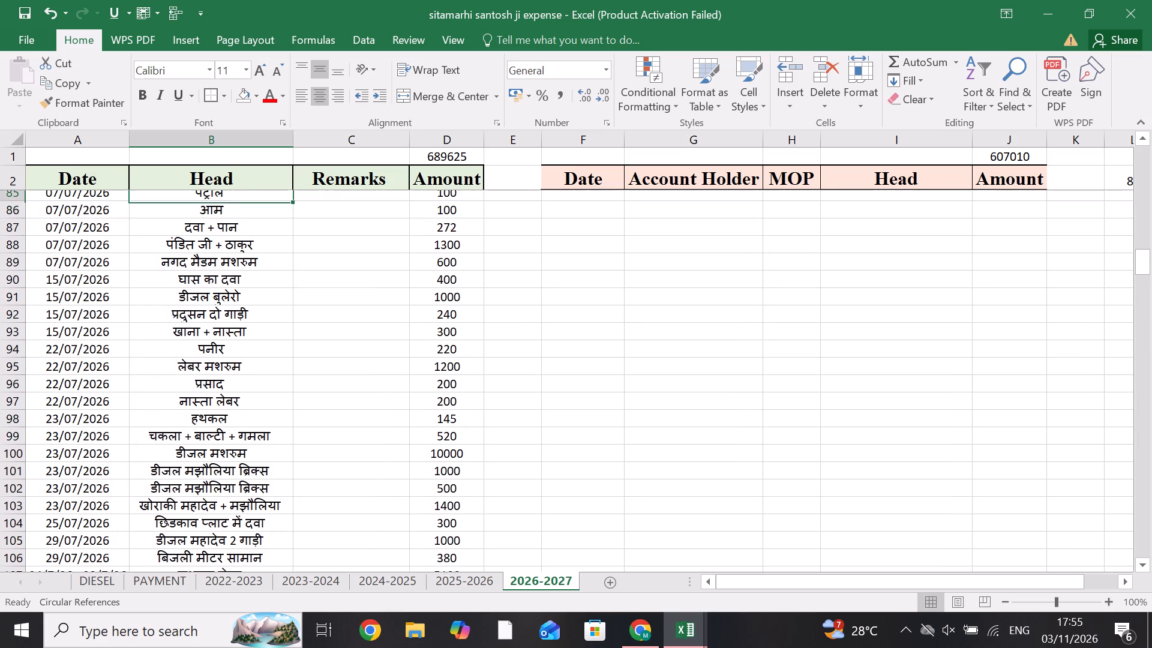
pyautogui.press('Up')
pyautogui.press('Up')
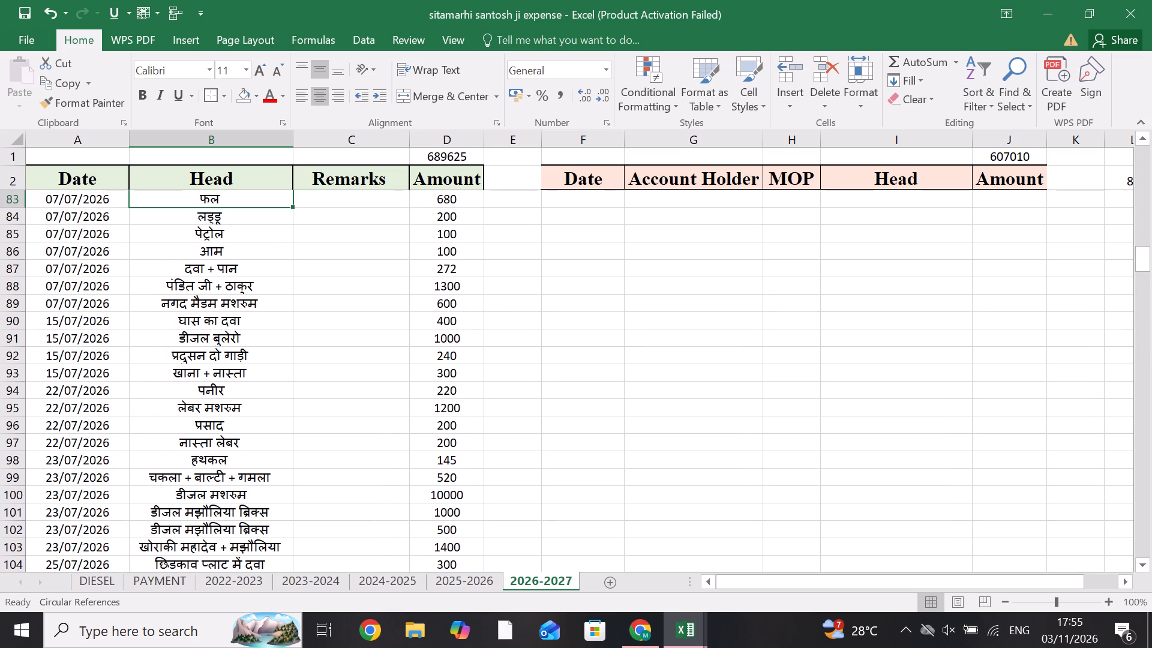
pyautogui.press('Up')
pyautogui.press('Up')
pyautogui.press('Up')
pyautogui.press('Up')
pyautogui.press('Up')
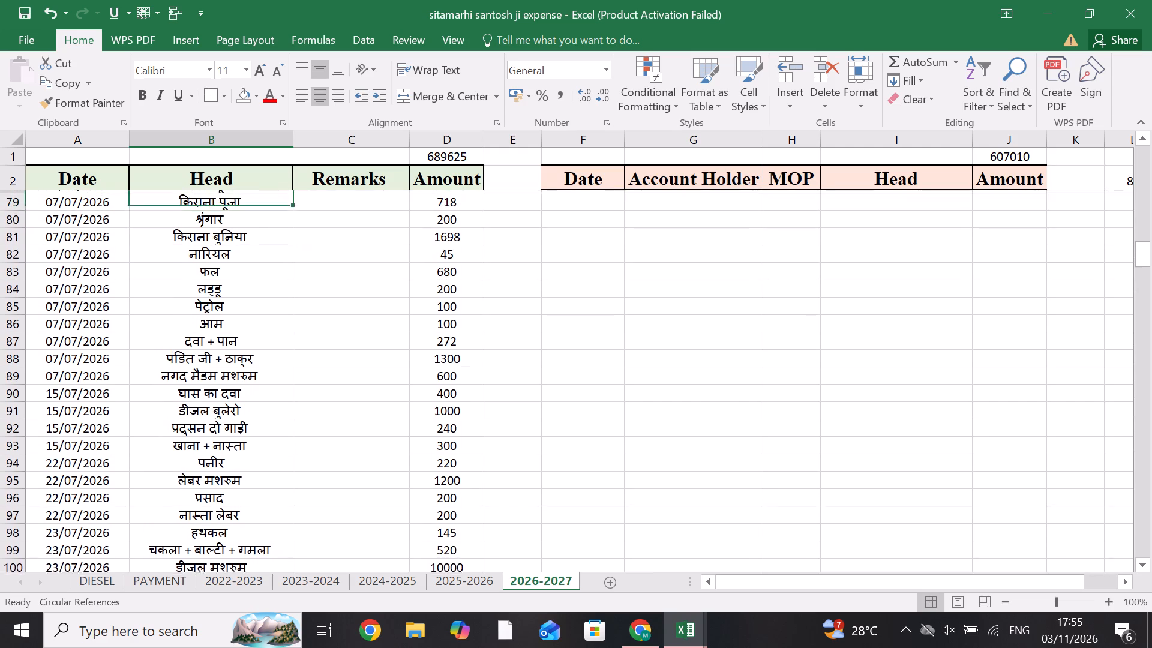
pyautogui.press('Up')
pyautogui.press('Up')
pyautogui.press('Up')
pyautogui.press('Up')
pyautogui.press('Up')
# Review the later June 2026 expense entries row by row, working backwards from 30/06/2026 to 13/06/2026, checking heads and amounts.
pyautogui.press('Up')
pyautogui.press('Up')
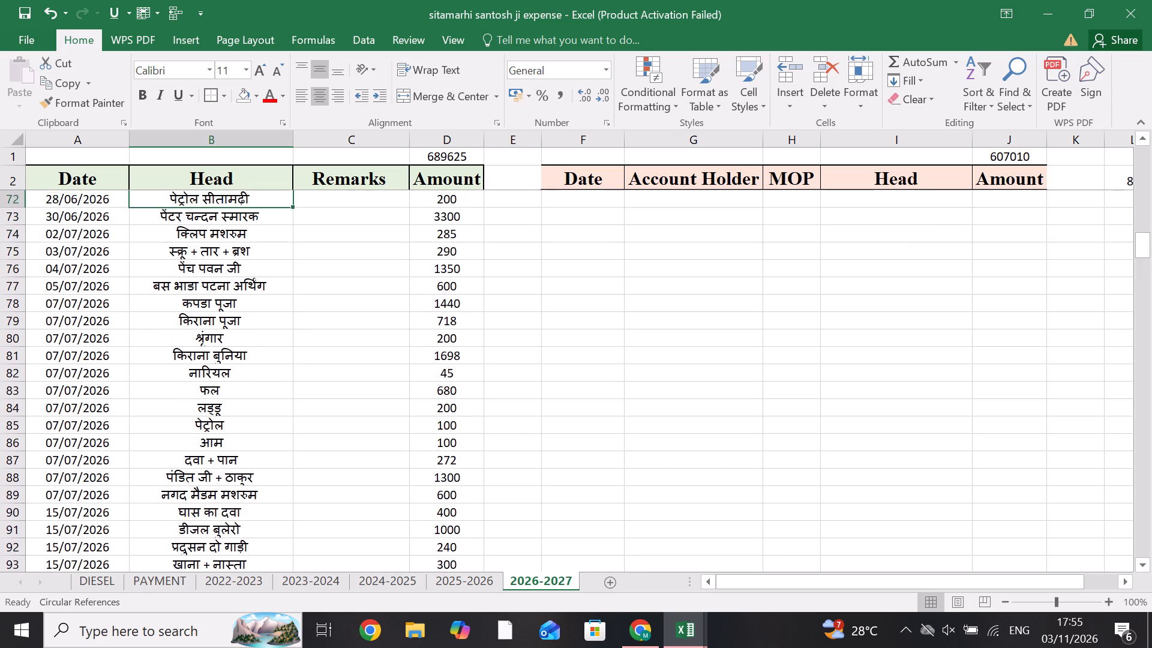
pyautogui.press('Up')
pyautogui.press('Up')
pyautogui.press('Up')
pyautogui.press('Up')
pyautogui.press('Up')
pyautogui.press('Up')
pyautogui.press('Up')
pyautogui.press('Up')
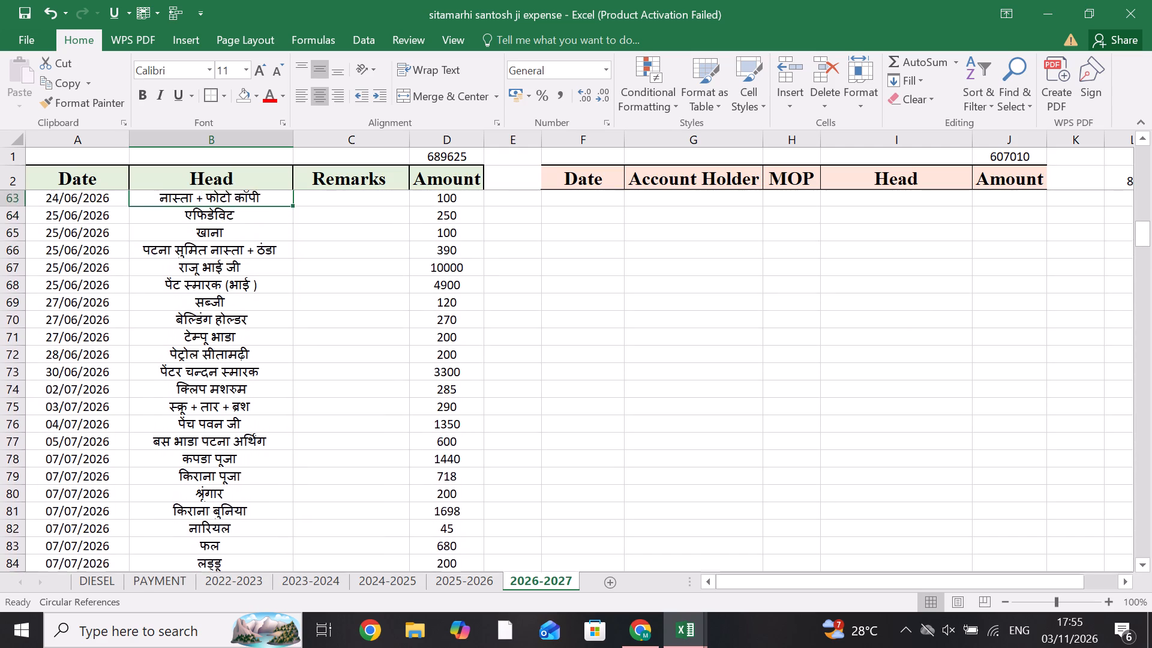
pyautogui.press('Up')
pyautogui.press('Up')
pyautogui.press('Up')
pyautogui.press('Up')
pyautogui.press('Up')
pyautogui.press('Up')
pyautogui.press('Up')
pyautogui.press('Up')
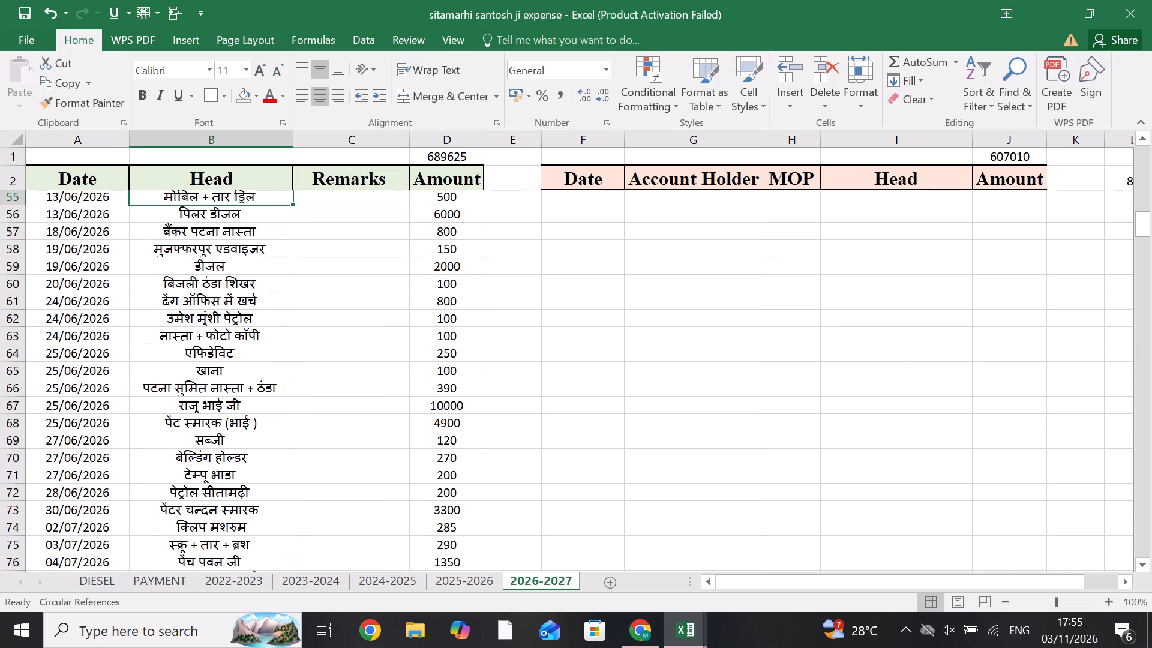
# Go back to the 19/06/2026 मुजफ्फरपुर एडवाइजर entry in row 58 and select its entire row.
pyautogui.press('Down')
pyautogui.press('Down')
pyautogui.press('Down')
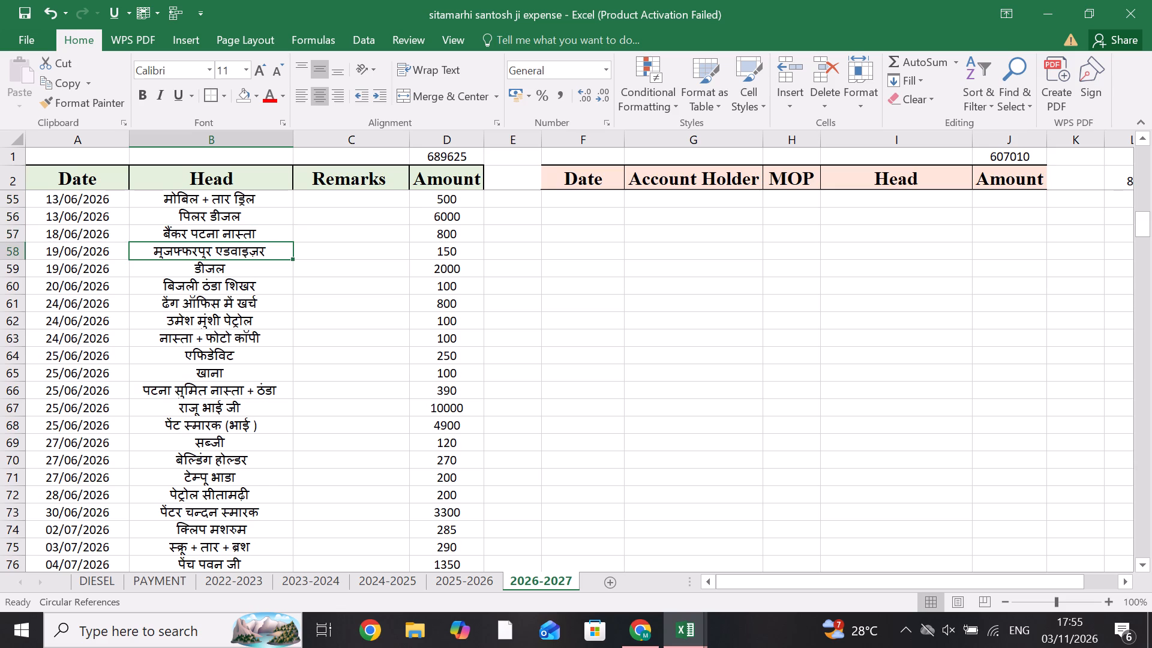
pyautogui.click(19, 255)
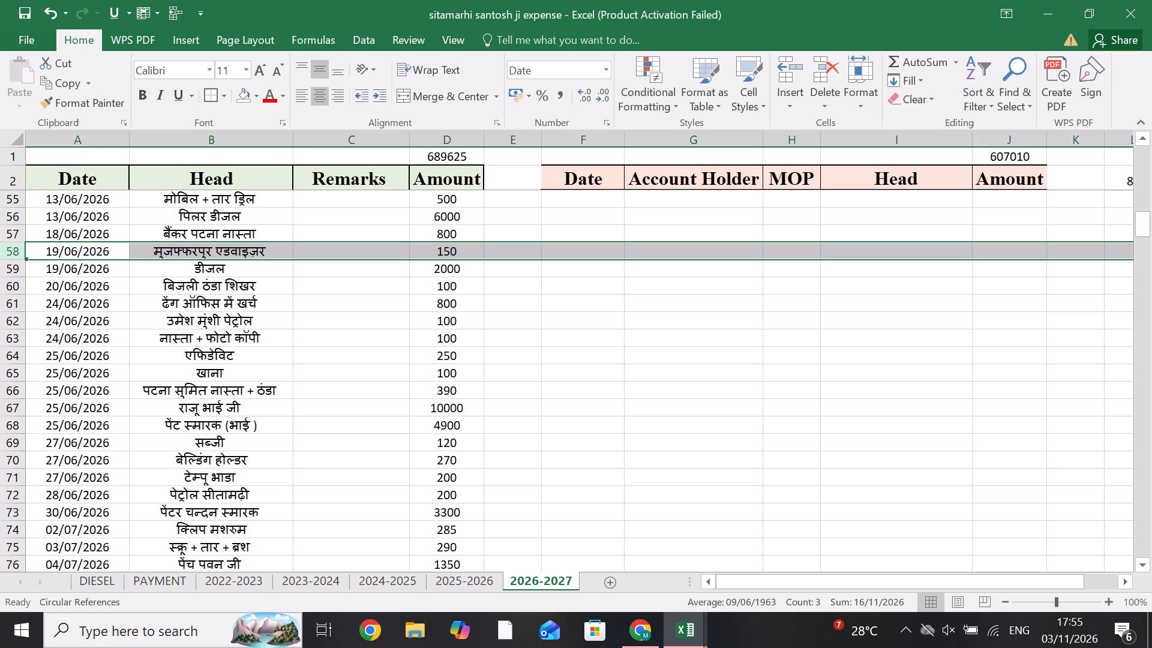
# Review the remaining June 2026 expense entries row by row, working backwards from 18/06/2026 to 01/06/2026, checking heads and amounts.
pyautogui.scroll(1, 343, 261)
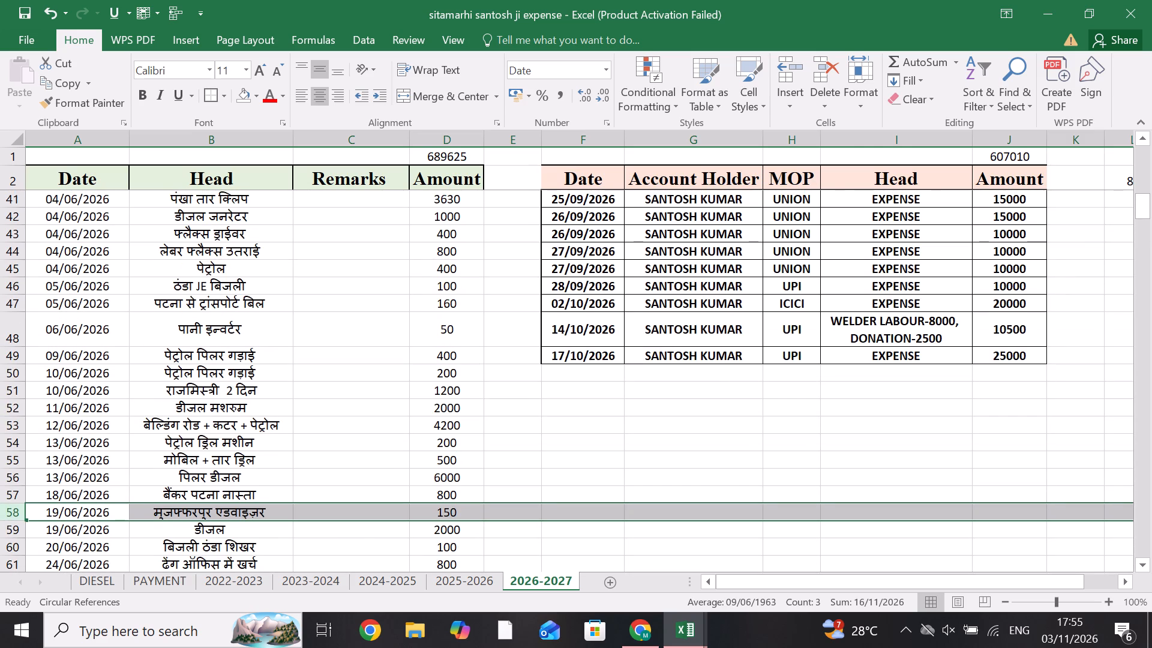
pyautogui.press('Up')
pyautogui.press('Up')
pyautogui.press('Up')
pyautogui.press('Right')
pyautogui.press('Up')
pyautogui.press('Up')
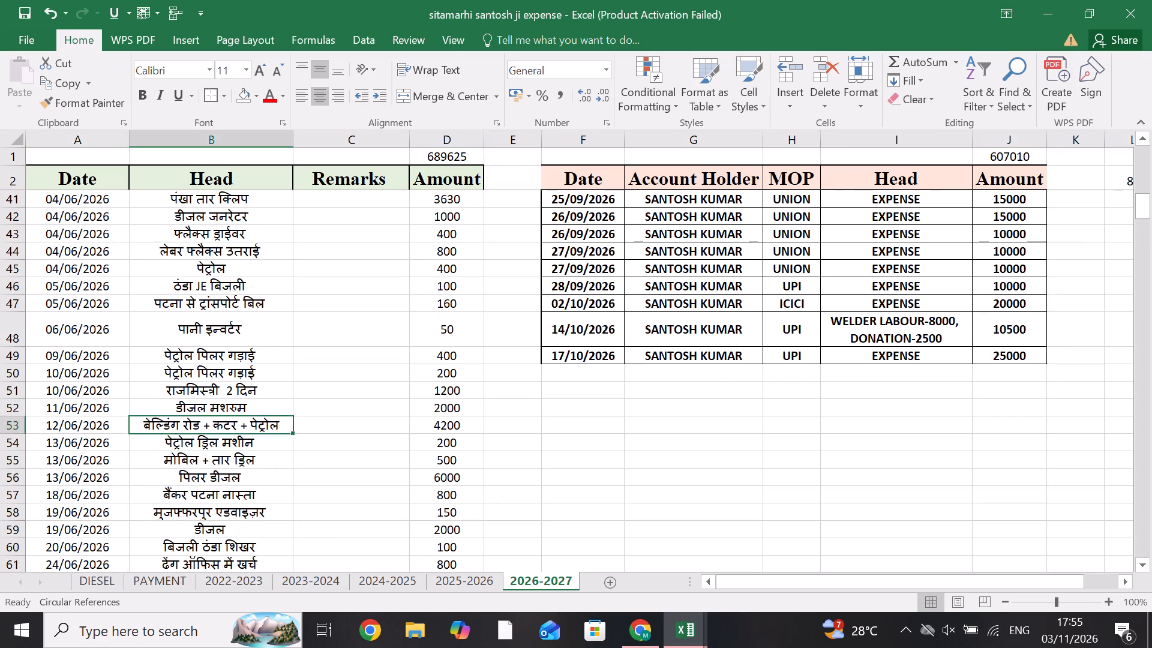
pyautogui.press('Up')
pyautogui.press('Up')
pyautogui.press('Up')
pyautogui.press('Up')
pyautogui.press('Up')
pyautogui.press('Up')
pyautogui.press('Up')
pyautogui.press('Up')
pyautogui.press('Up')
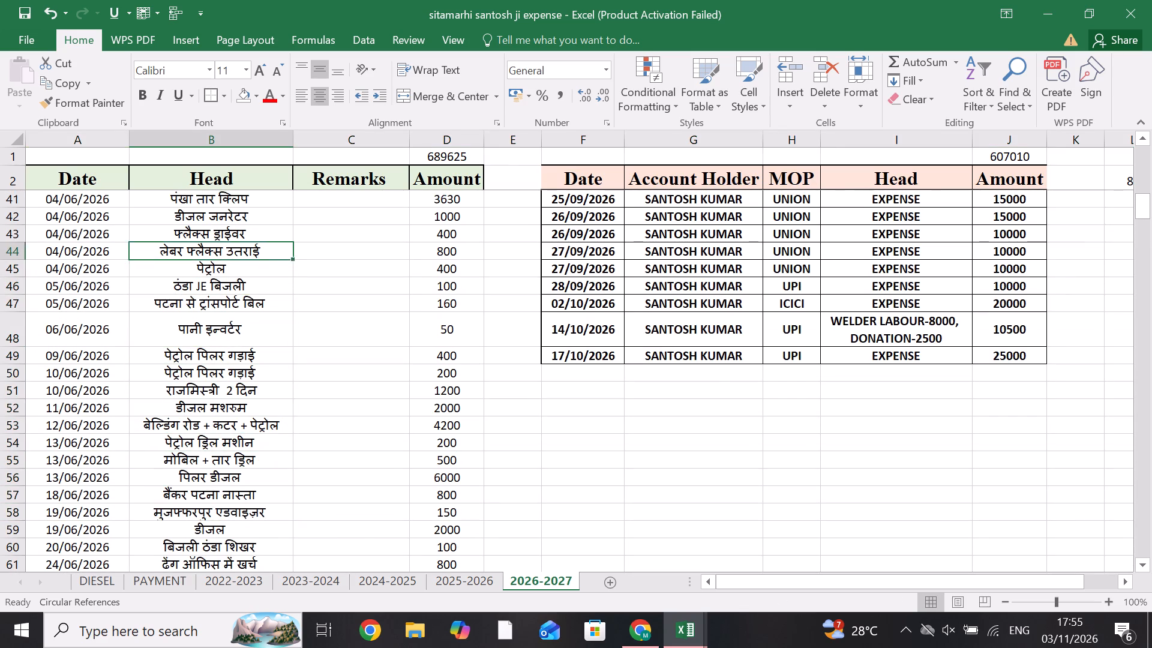
pyautogui.press('Up')
pyautogui.press('Up')
pyautogui.press('Up')
pyautogui.press('Up')
pyautogui.press('Up')
# Review the May 2026 expense entries row by row, working backwards from 27/05/2026 to 03/05/2026, checking heads and amounts.
pyautogui.press('Up')
pyautogui.press('Up')
pyautogui.press('Up')
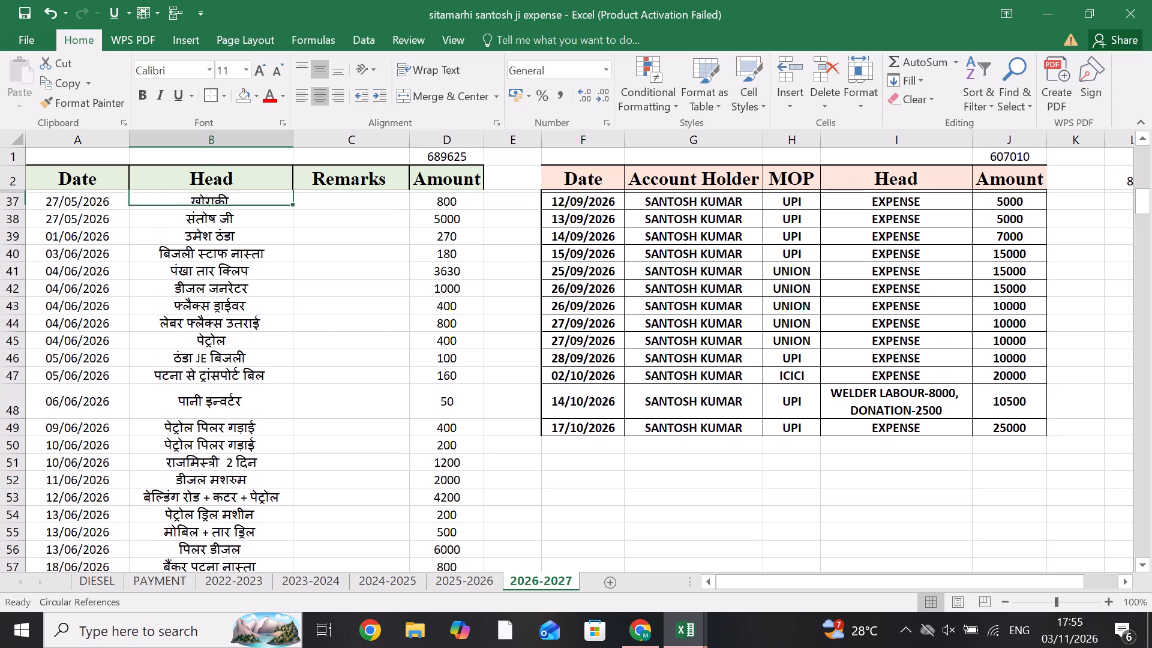
pyautogui.press('Up')
pyautogui.press('Up')
pyautogui.press('Up')
pyautogui.press('Up')
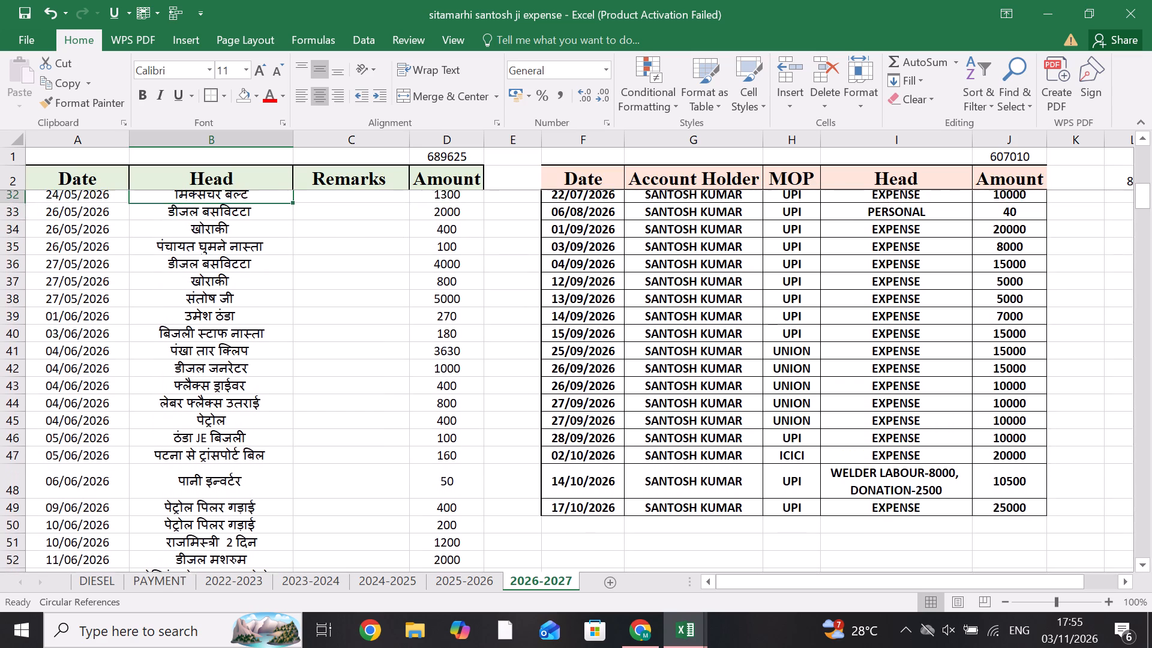
pyautogui.press('Up')
pyautogui.press('Up')
pyautogui.press('Up')
pyautogui.press('Up')
pyautogui.press('Up')
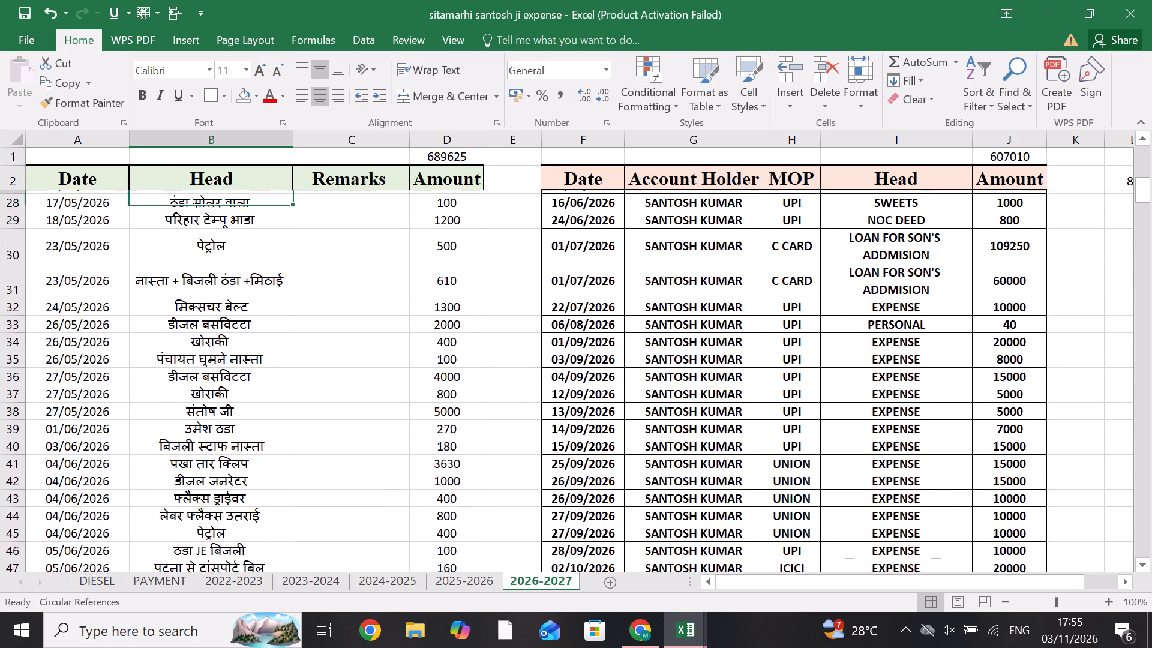
pyautogui.press('Up')
pyautogui.press('Up')
pyautogui.press('Up')
pyautogui.press('Up')
pyautogui.press('Up')
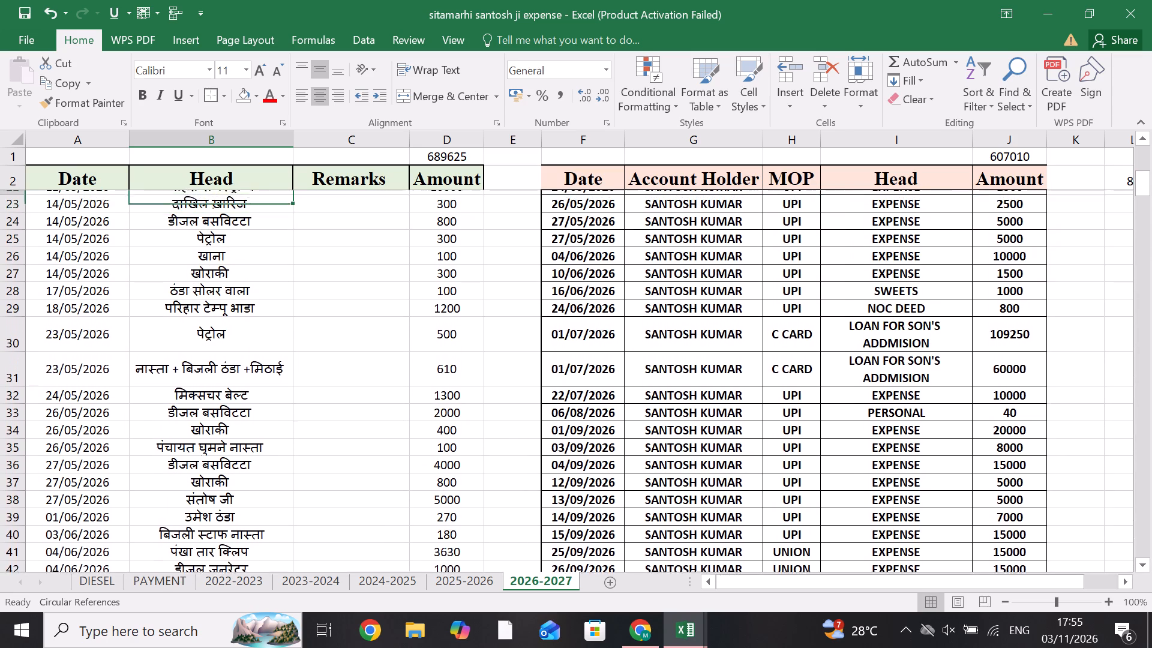
pyautogui.press('Up')
pyautogui.press('Up')
pyautogui.press('Up')
pyautogui.press('Up')
pyautogui.press('Up')
pyautogui.press('Up')
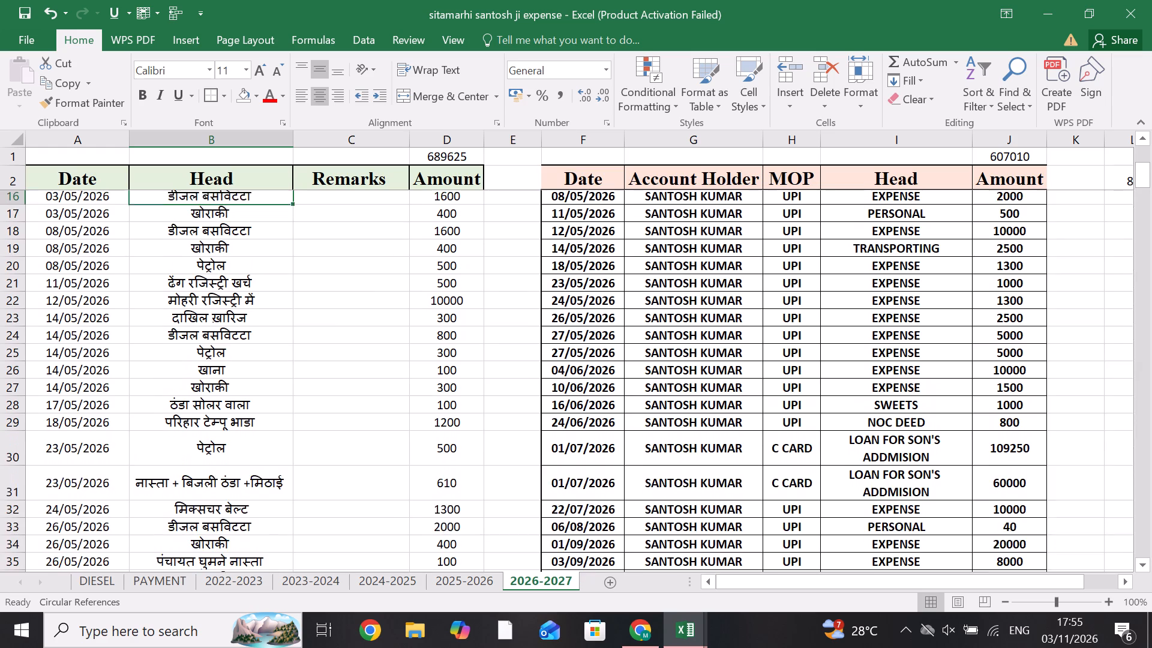
# Review the April 2026 expense entries row by row, working backwards from 29/04/2026 to the first entry under the Head column's heading.
pyautogui.press('Up')
pyautogui.press('Up')
pyautogui.press('Up')
pyautogui.press('Up')
pyautogui.press('Up')
pyautogui.press('Up')
pyautogui.press('Up')
pyautogui.press('Up')
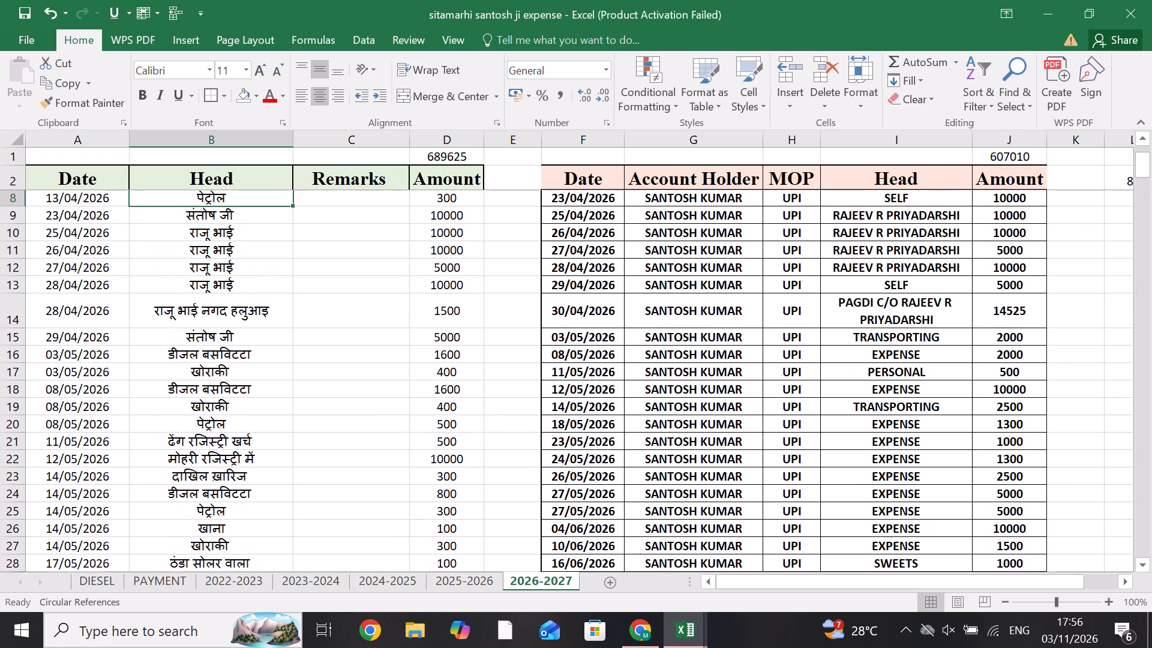
pyautogui.press('Up')
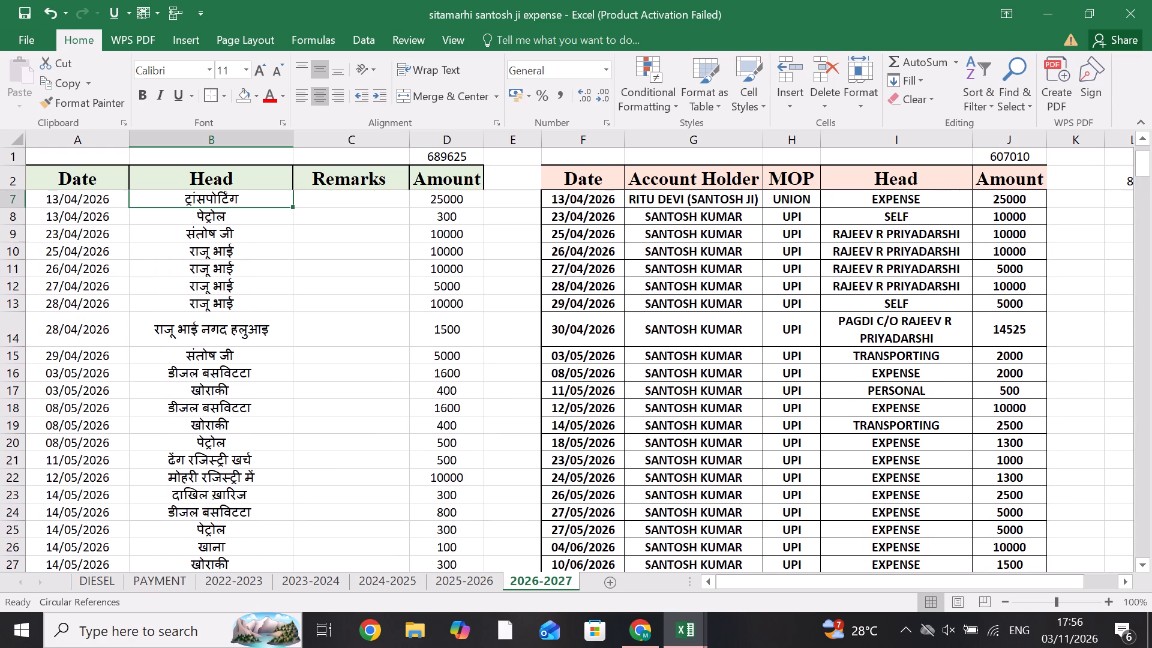
pyautogui.press('Up')
pyautogui.press('Up')
pyautogui.press('Up')
pyautogui.press('Up')
pyautogui.press('Up')
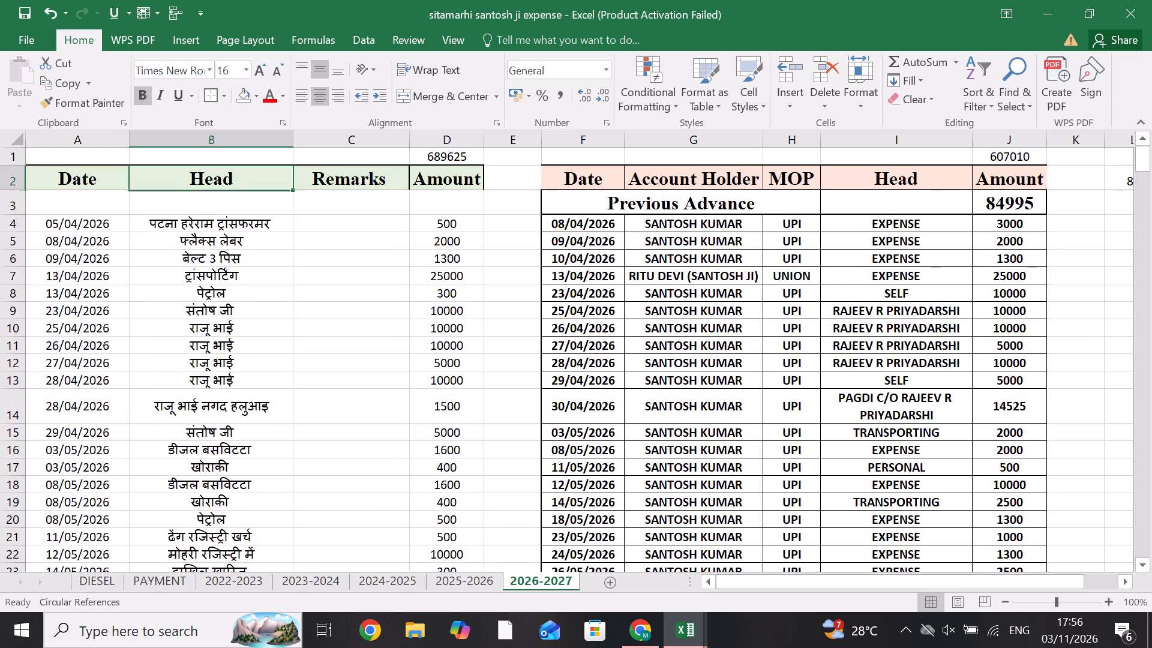
pyautogui.press('Up')
# Scan the Head column from its heading down through the expense entries to the final one, 23/10/2026 मोटर साइकिल बनाई in row 331.
pyautogui.press('Down')
pyautogui.press('Down')
pyautogui.press('Down')
pyautogui.press('Down')
pyautogui.press('Down')
pyautogui.press('Down')
pyautogui.press('Down')
pyautogui.press('Down')
pyautogui.press('Down')
pyautogui.press('Down')
pyautogui.press('Down')
pyautogui.press('Down')
pyautogui.press('Down')
pyautogui.press('Down')
pyautogui.press('Down')
pyautogui.press('Down')
pyautogui.press('Down')
pyautogui.press('Down')
pyautogui.press('Down')
pyautogui.press('Down')
pyautogui.press('Down')
pyautogui.press('Down')
pyautogui.press('Down')
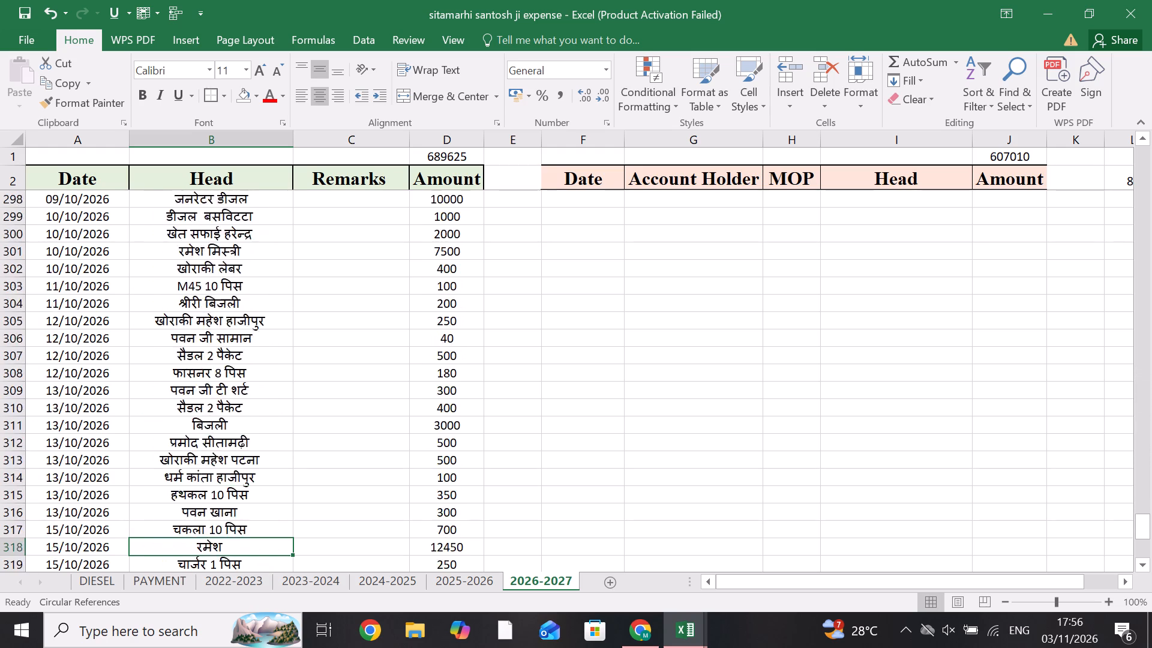
pyautogui.press('Up')
pyautogui.press('Up')
pyautogui.press('Up')
pyautogui.press('Up')
pyautogui.press('Up')
pyautogui.press('Up')
pyautogui.press('Up')
pyautogui.press('Up')
pyautogui.press('Up')
pyautogui.press('Up')
pyautogui.press('Up')
pyautogui.press('Up')
pyautogui.press('Up')
pyautogui.press('Up')
pyautogui.press('Up')
pyautogui.press('Up')
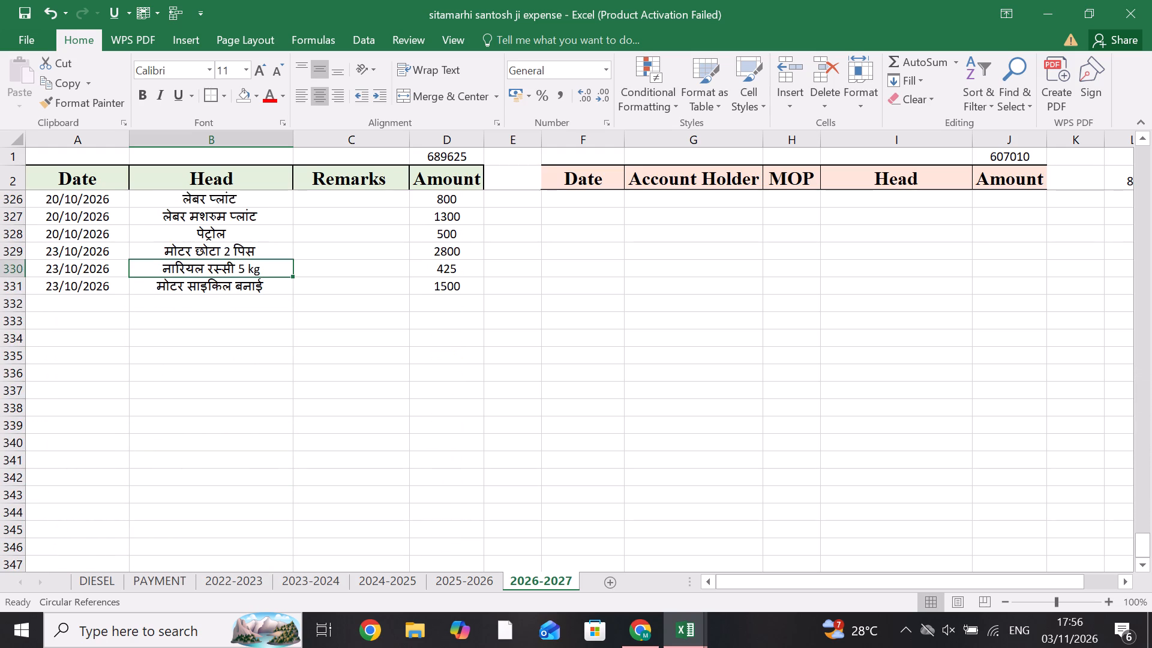
pyautogui.press('Down')
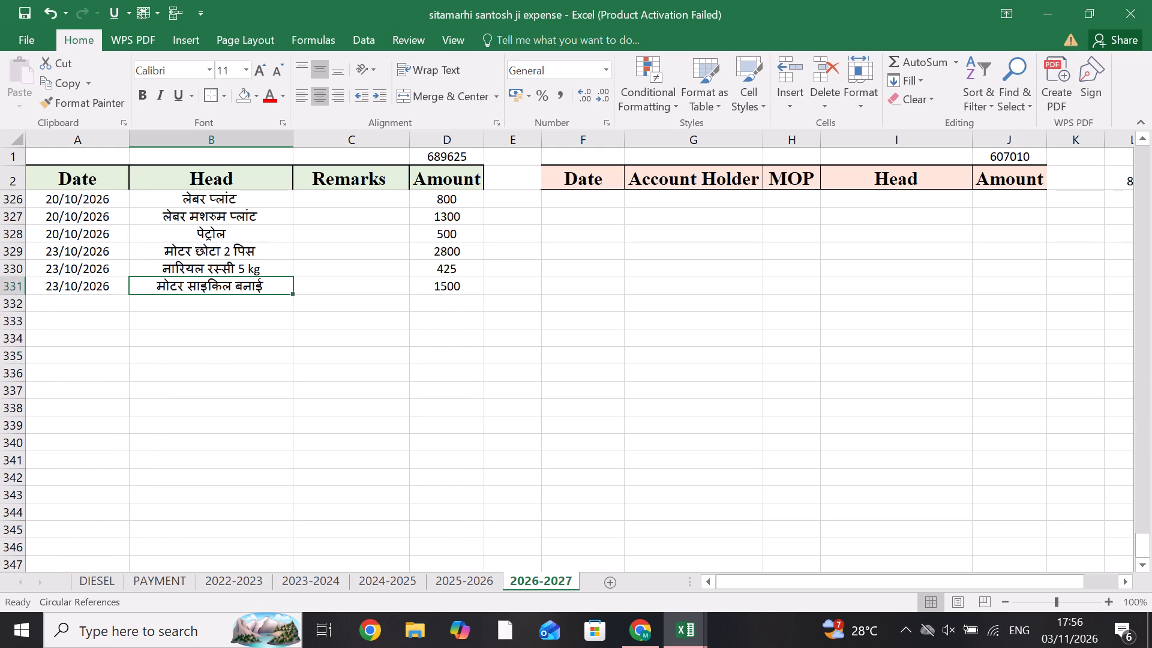
# Search the computer for "trans" and open the transporting 2024 workbook at the last Paver entries of the Jan 25 sheet.
pyautogui.click(187, 626)
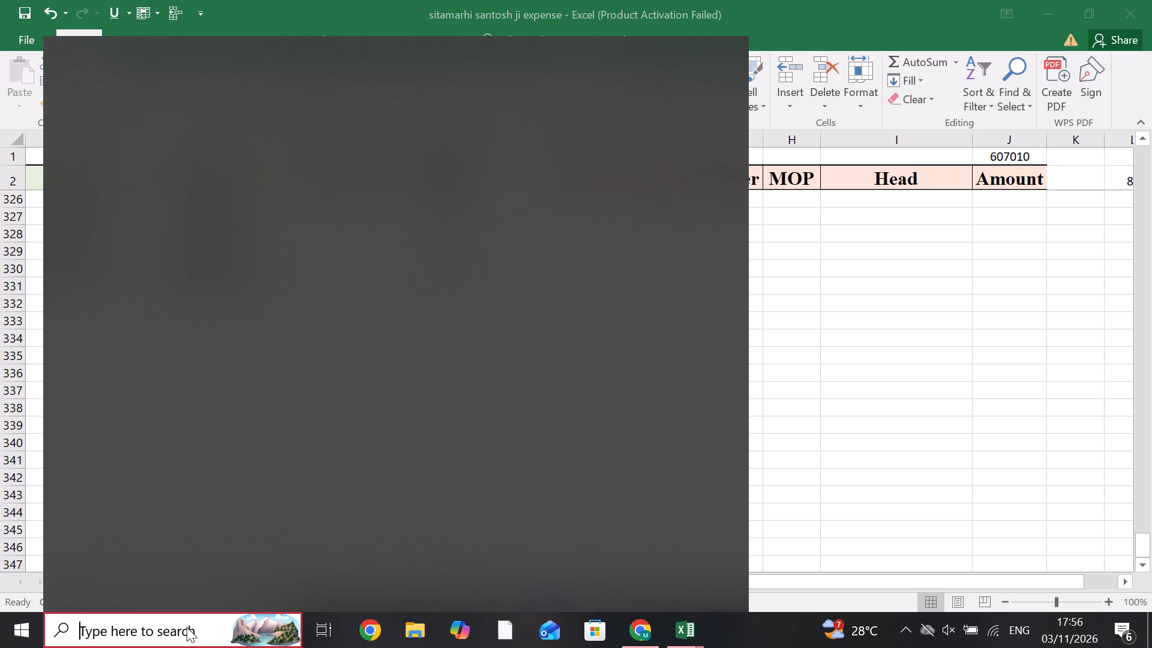
pyautogui.write('trans')
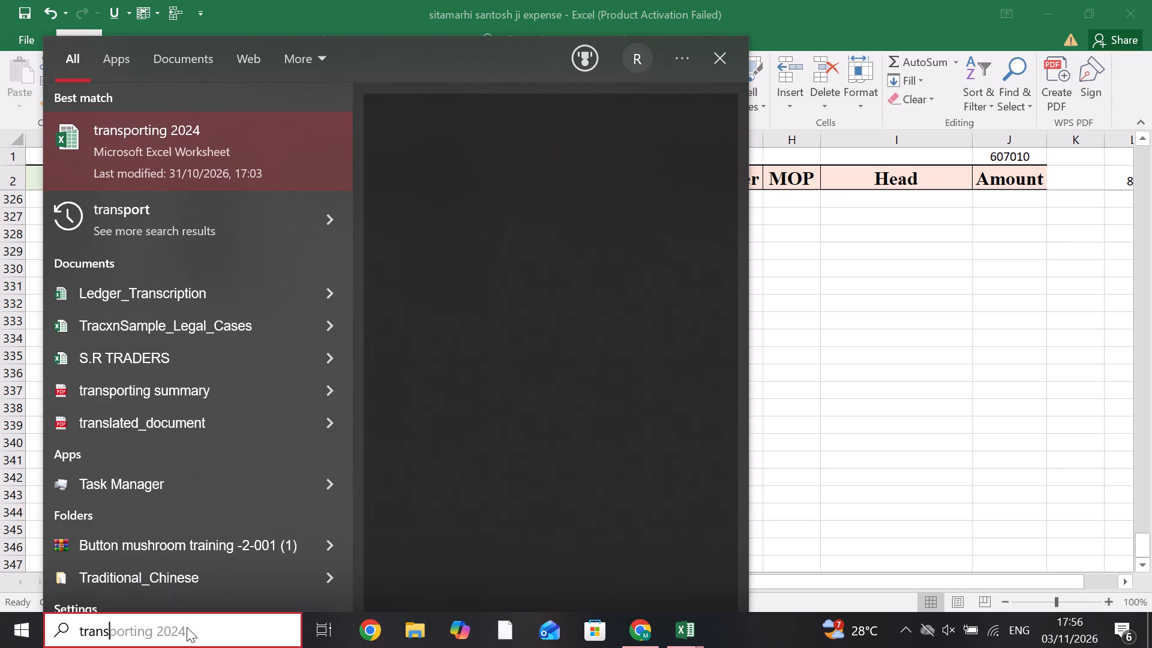
pyautogui.click(136, 160)
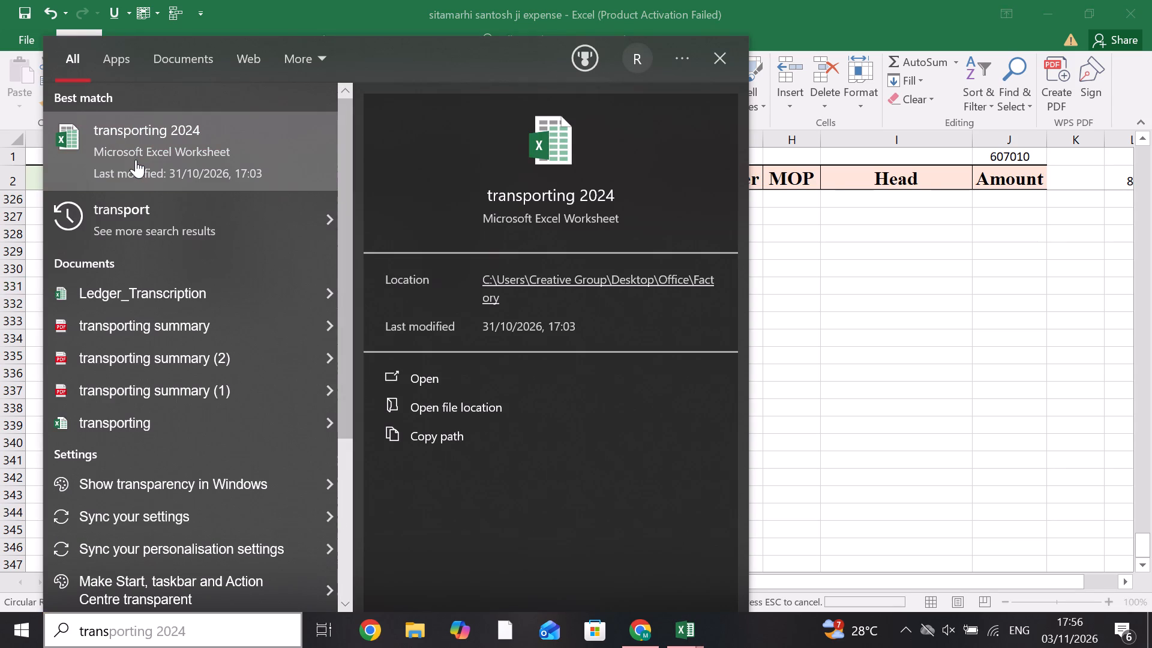
pyautogui.click(956, 299)
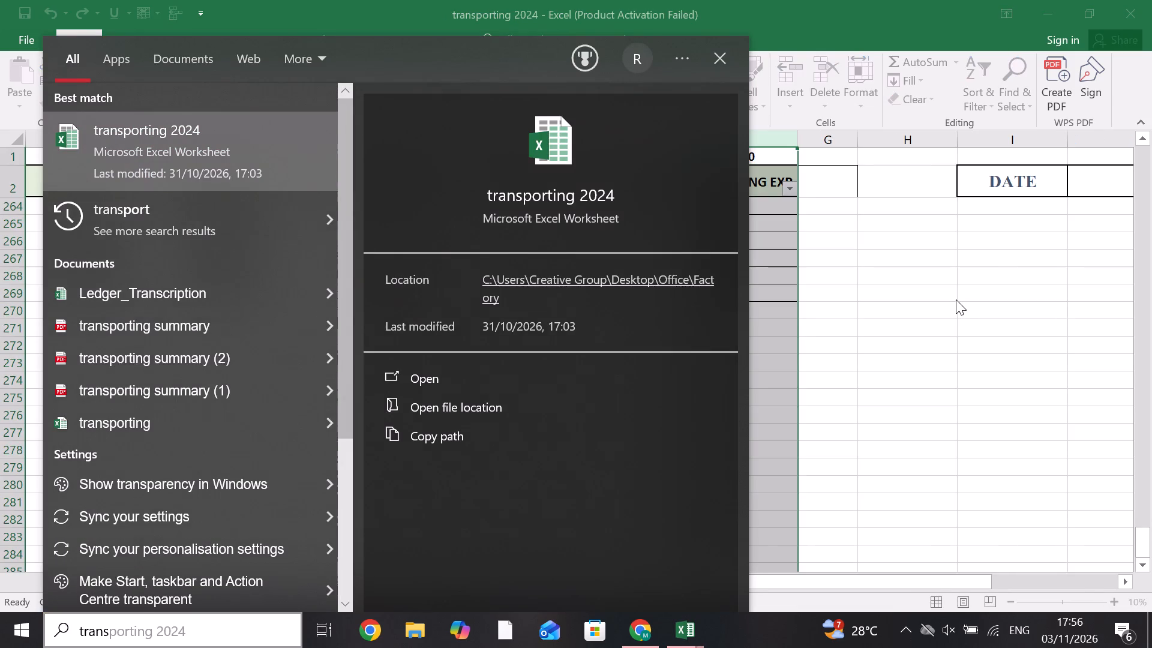
pyautogui.scroll(1, 414, 413)
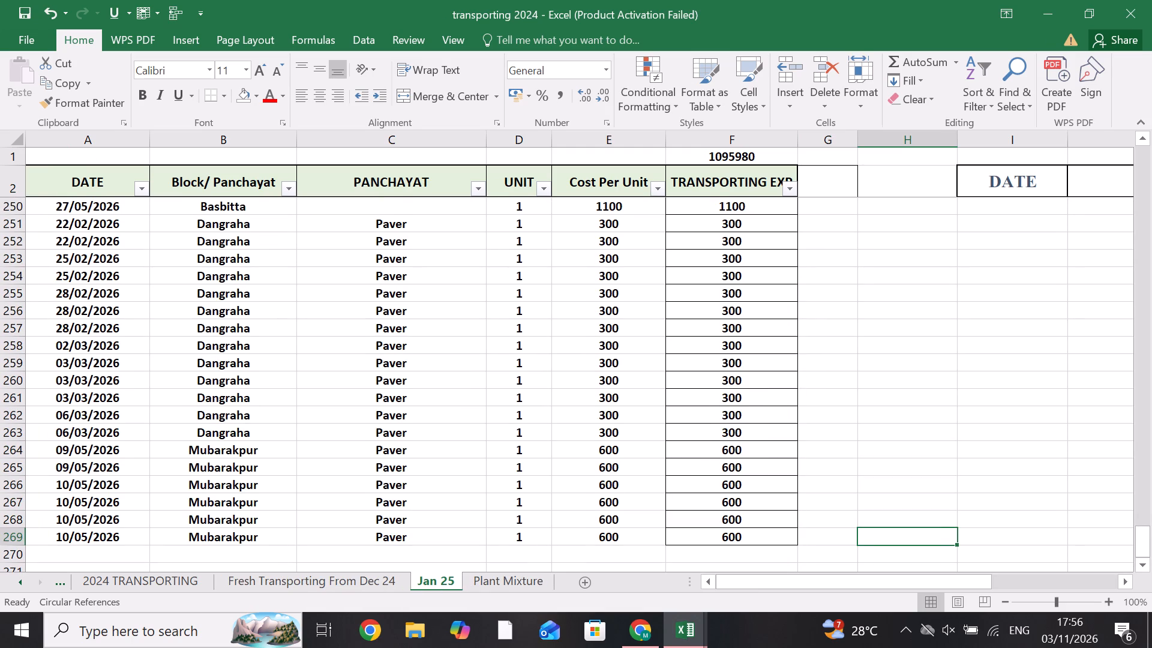
# Review the Jan 25 sheet's transporting entries from the final Mubarakpur Paver rows up past the December 2025 rows and back down.
pyautogui.scroll(-1, 383, 543)
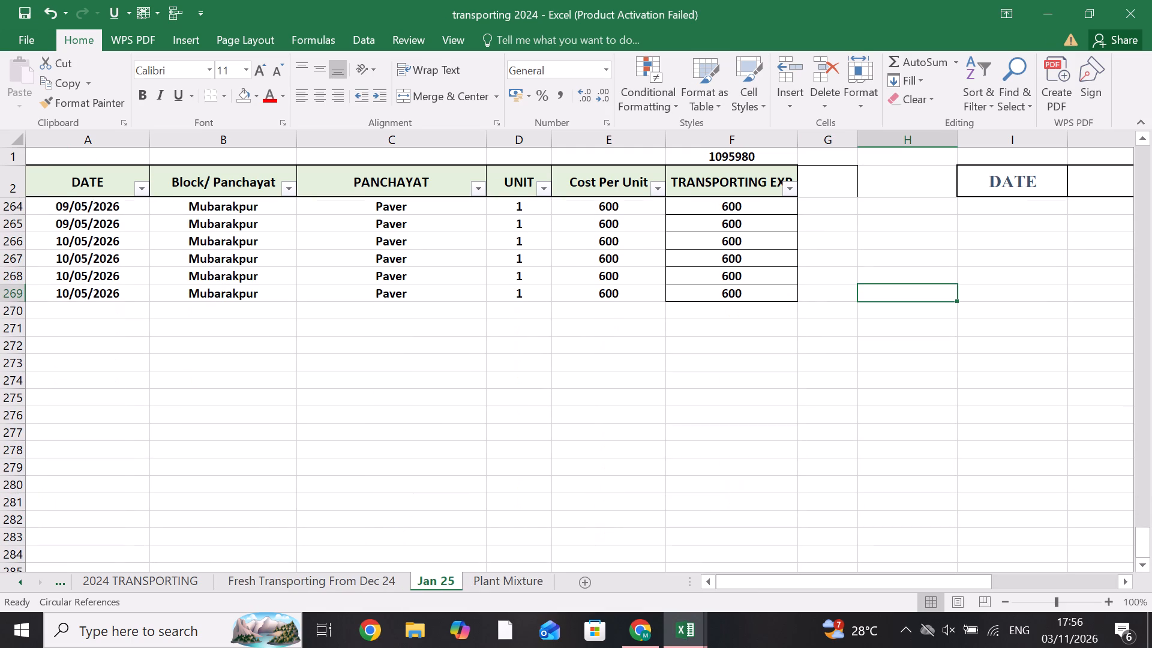
pyautogui.scroll(3, 383, 543)
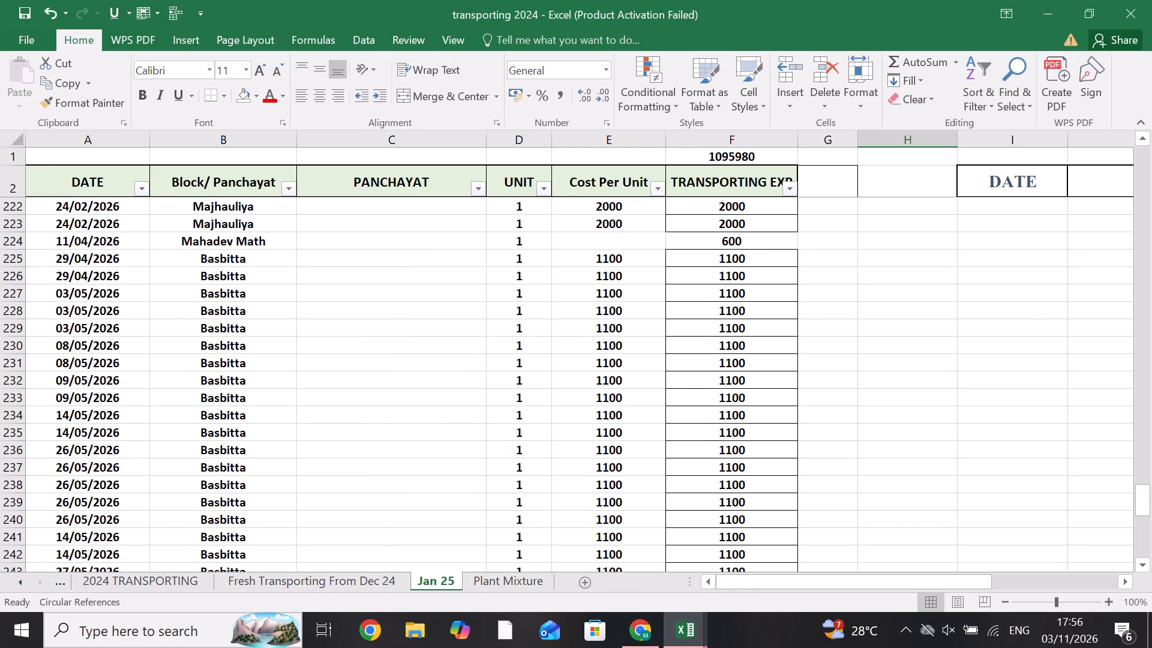
pyautogui.scroll(4, 383, 541)
pyautogui.scroll(-2, 383, 540)
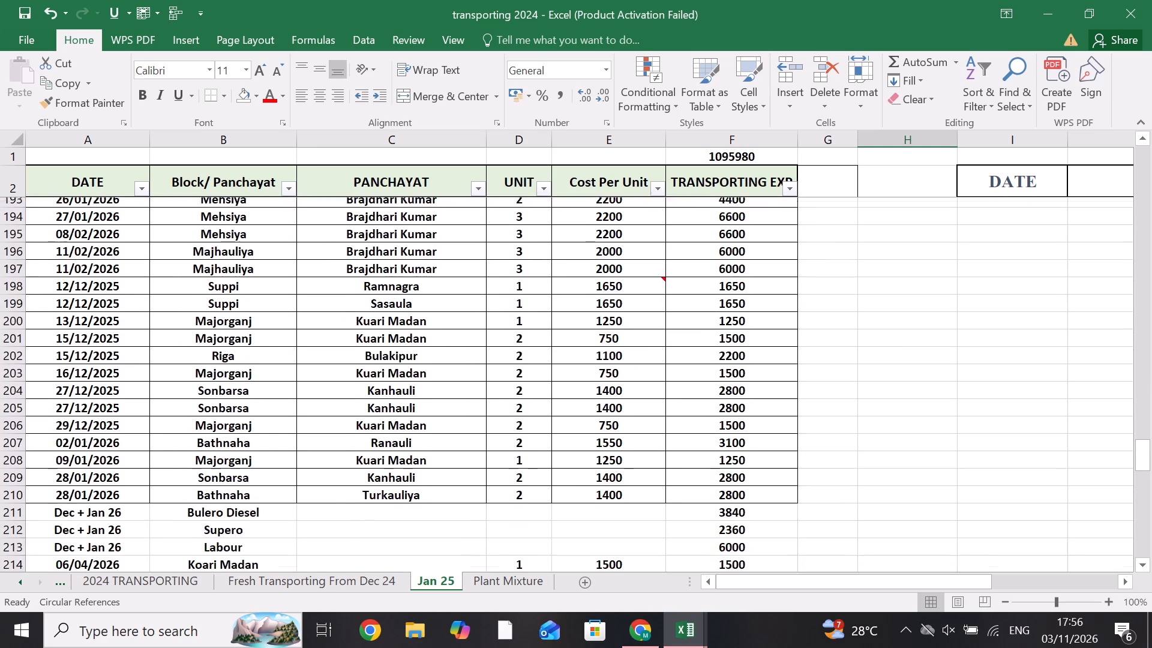
pyautogui.scroll(-4, 379, 541)
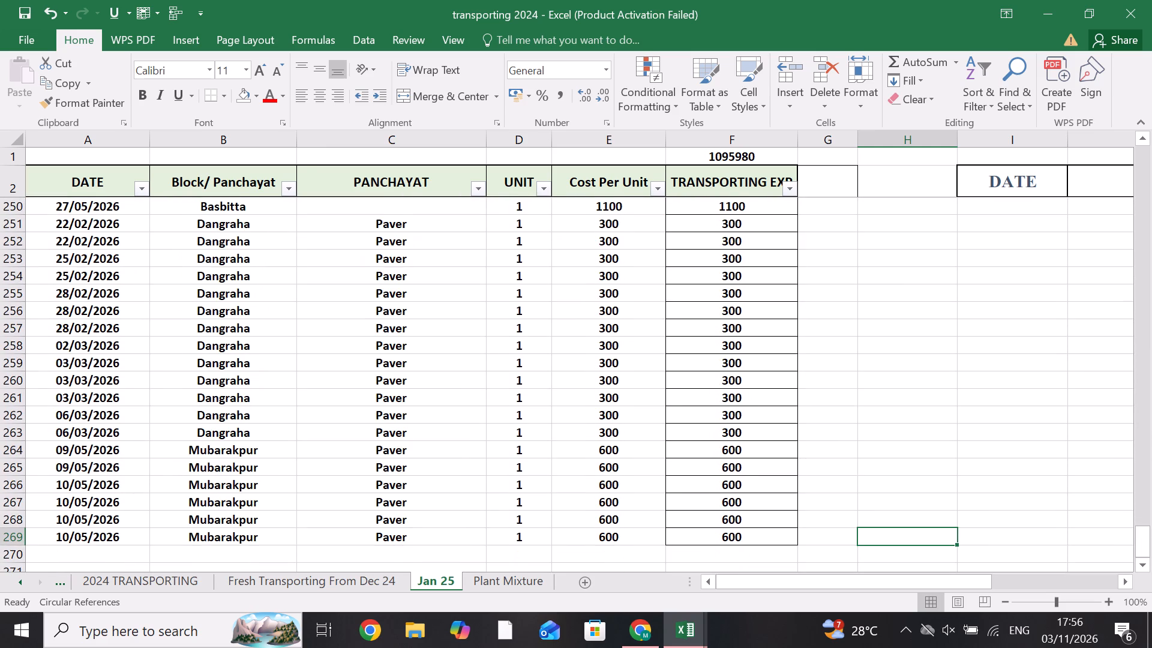
pyautogui.scroll(-1, 354, 542)
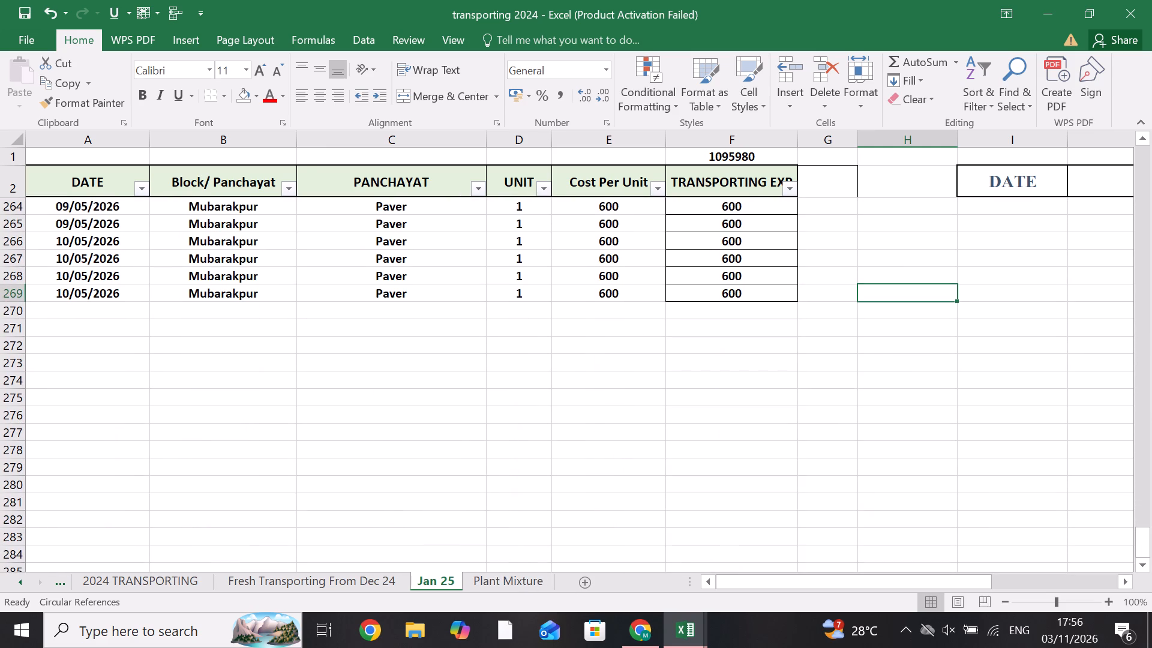
# Switch to the Plant Mixture sheet to view its petrol and mixture entries.
pyautogui.click(527, 587)
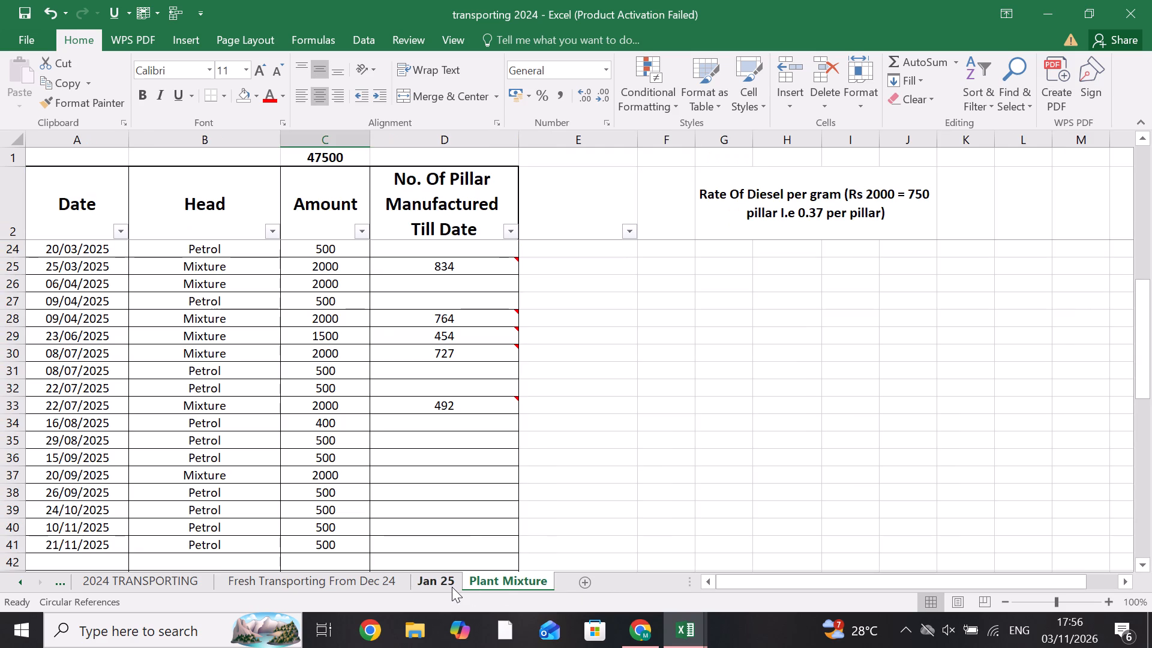
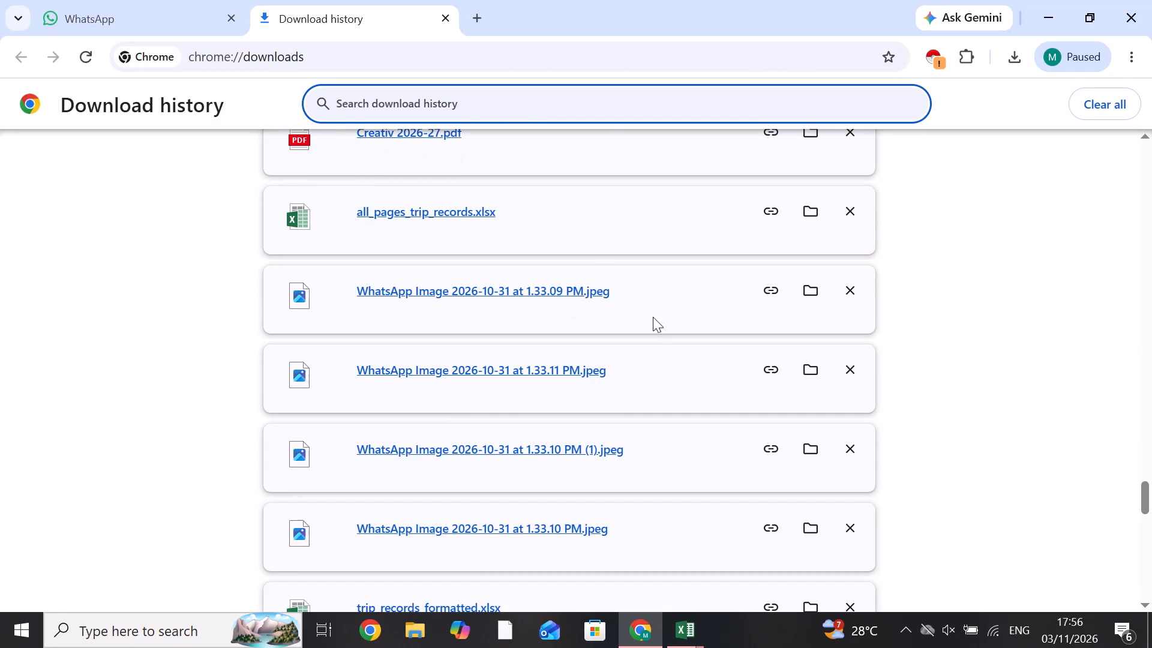
# Open trip_records_formatted.xlsx from the download history, examine the trip entries on its Page 1 and Page 2 sheets, and close the workbook.
pyautogui.scroll(-1, 653, 317)
pyautogui.click(445, 182)
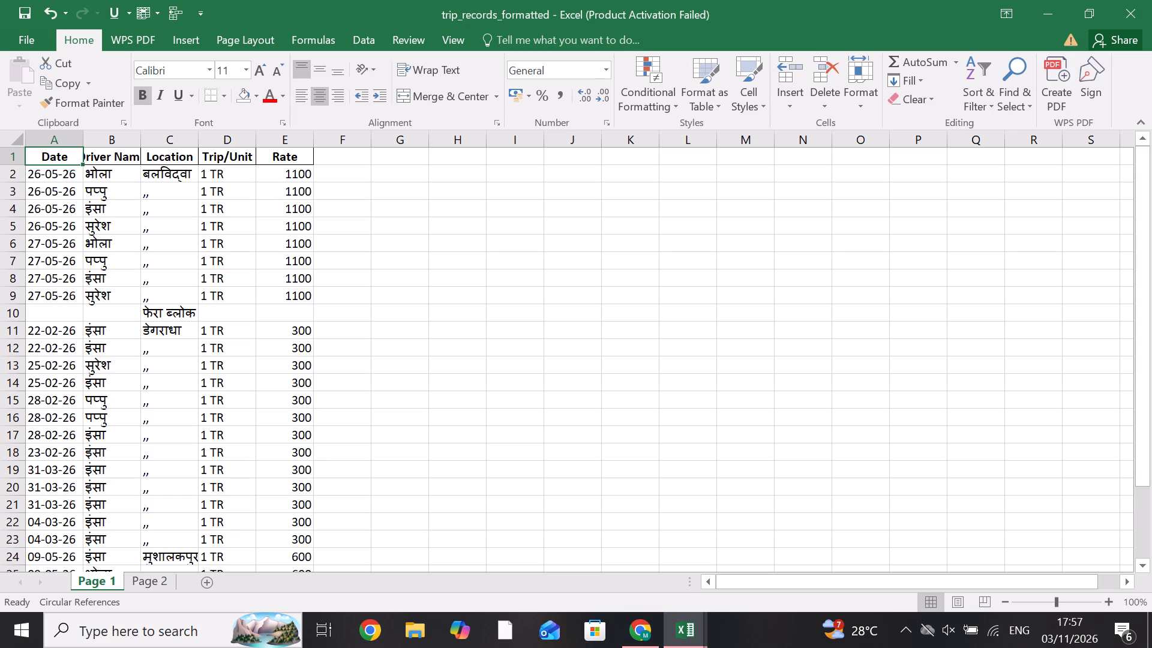
pyautogui.click(154, 580)
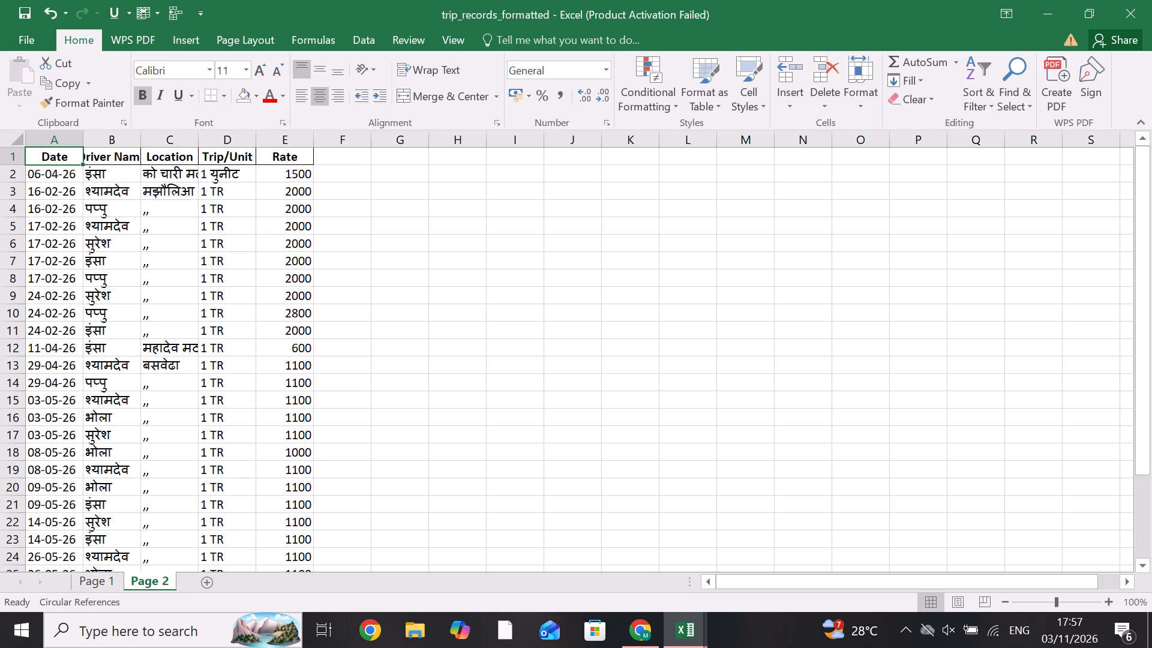
pyautogui.scroll(-3, 154, 529)
pyautogui.scroll(2, 154, 527)
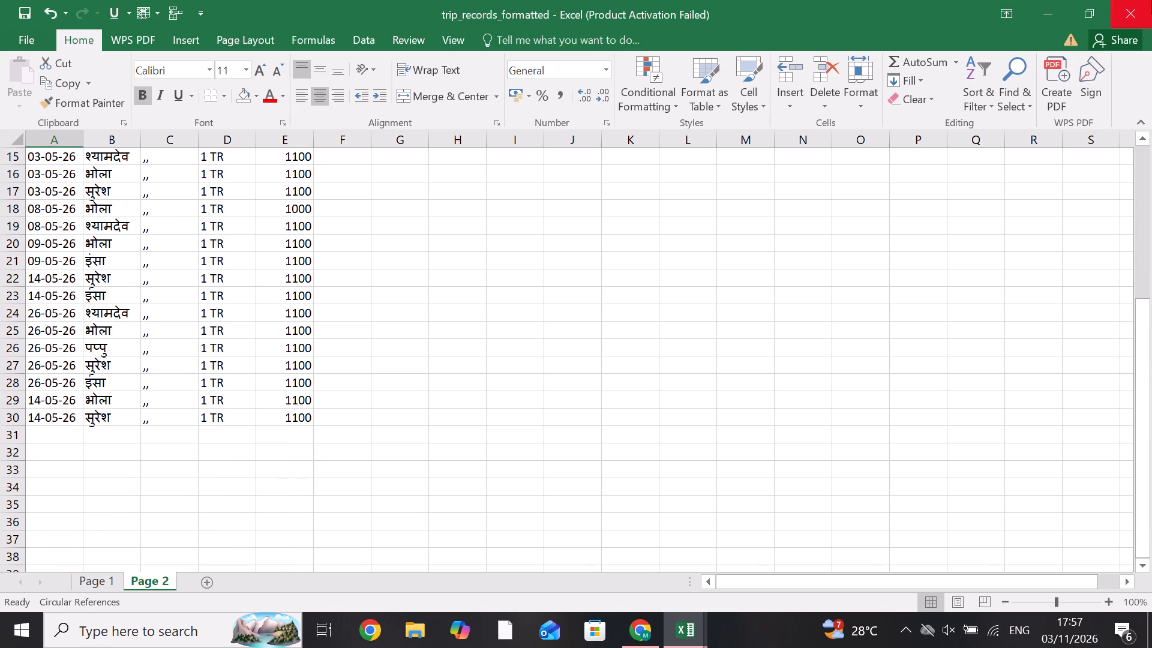
pyautogui.click(94, 575)
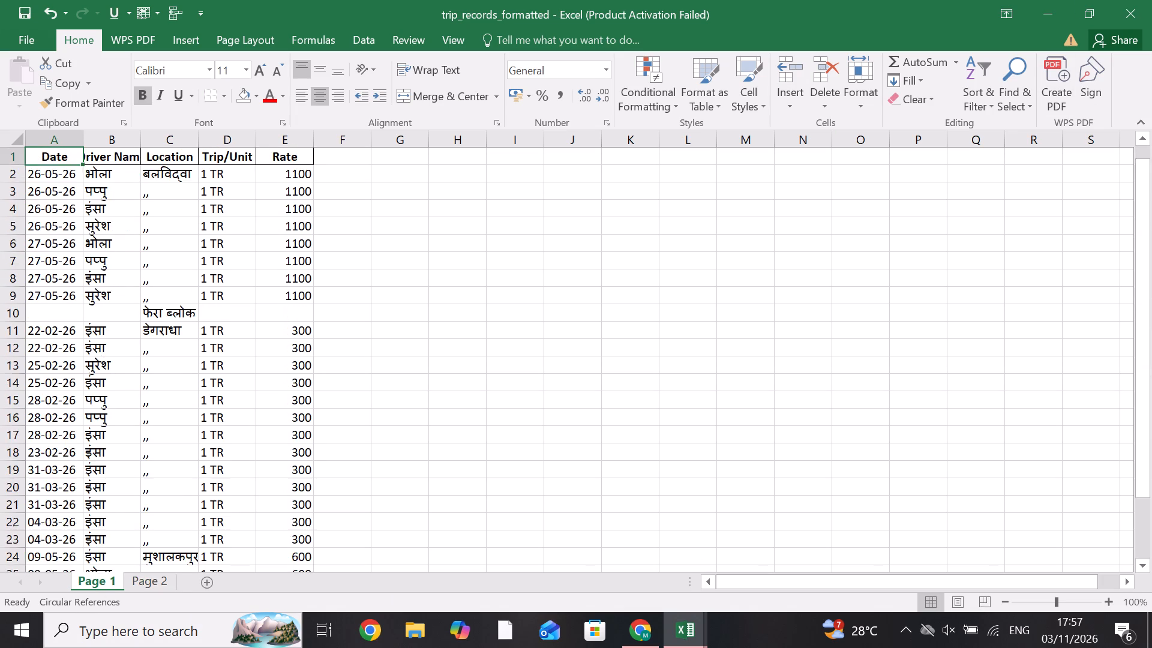
pyautogui.scroll(-2, 101, 560)
pyautogui.scroll(1, 101, 560)
pyautogui.click(1151, 0)
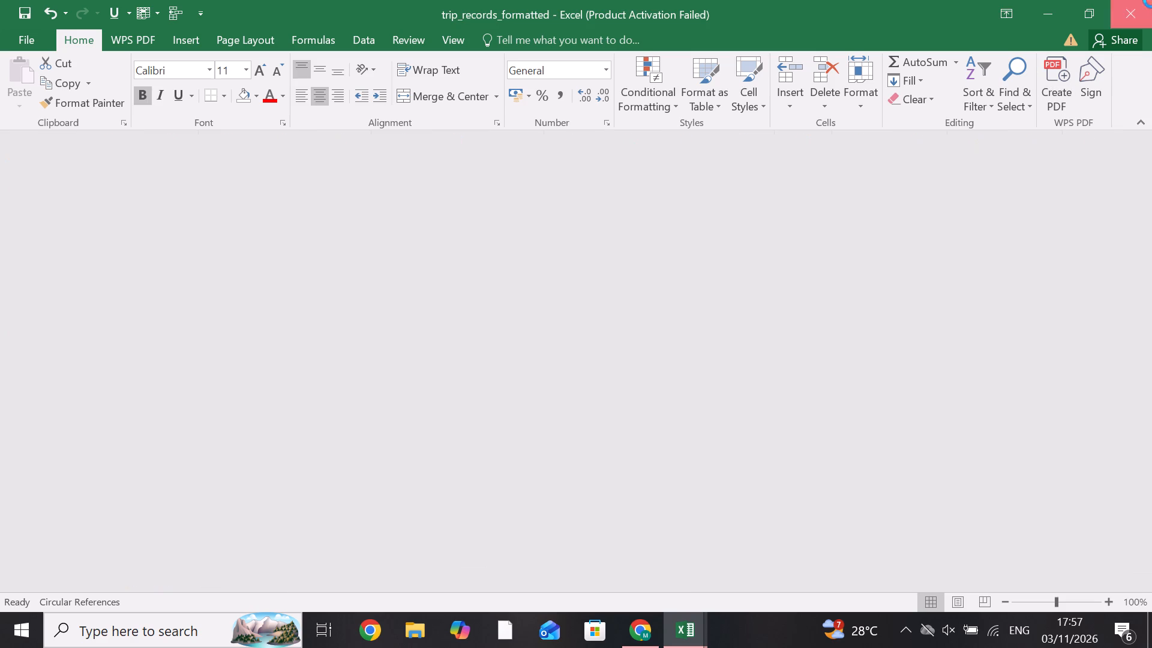
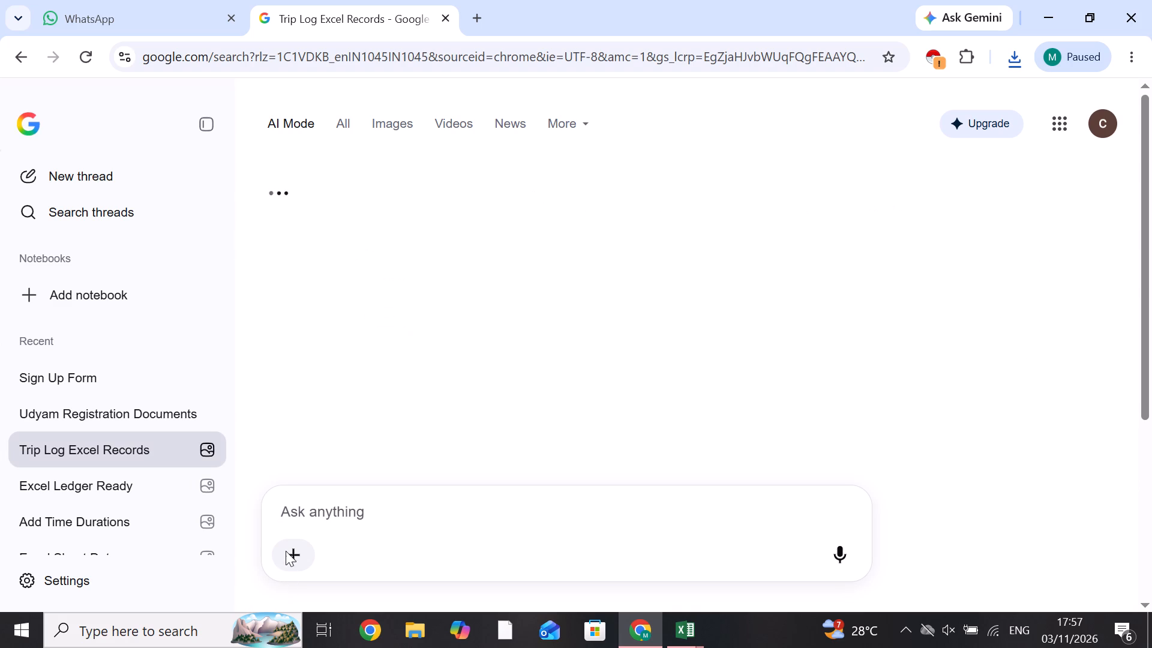
# Attach the four WhatsApp images dated 2026-10-31, 1.33.09 PM to 1.33.11 PM, from Downloads and send them in the Trip Log Excel Records thread.
pyautogui.click(286, 550)
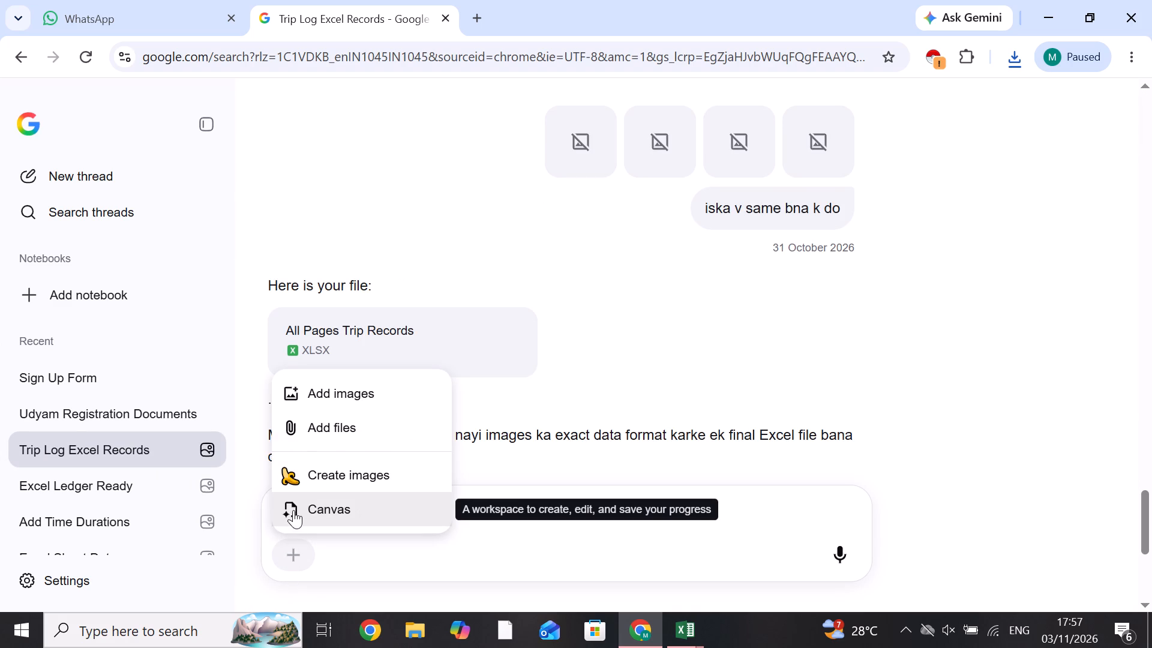
pyautogui.click(334, 425)
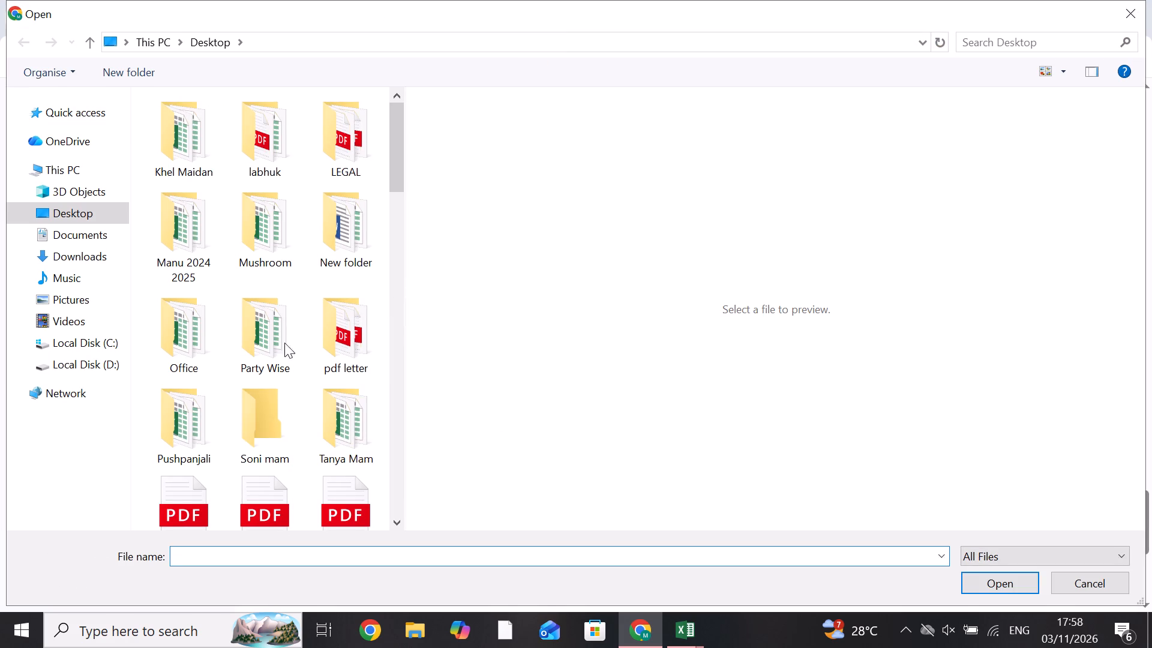
pyautogui.click(73, 247)
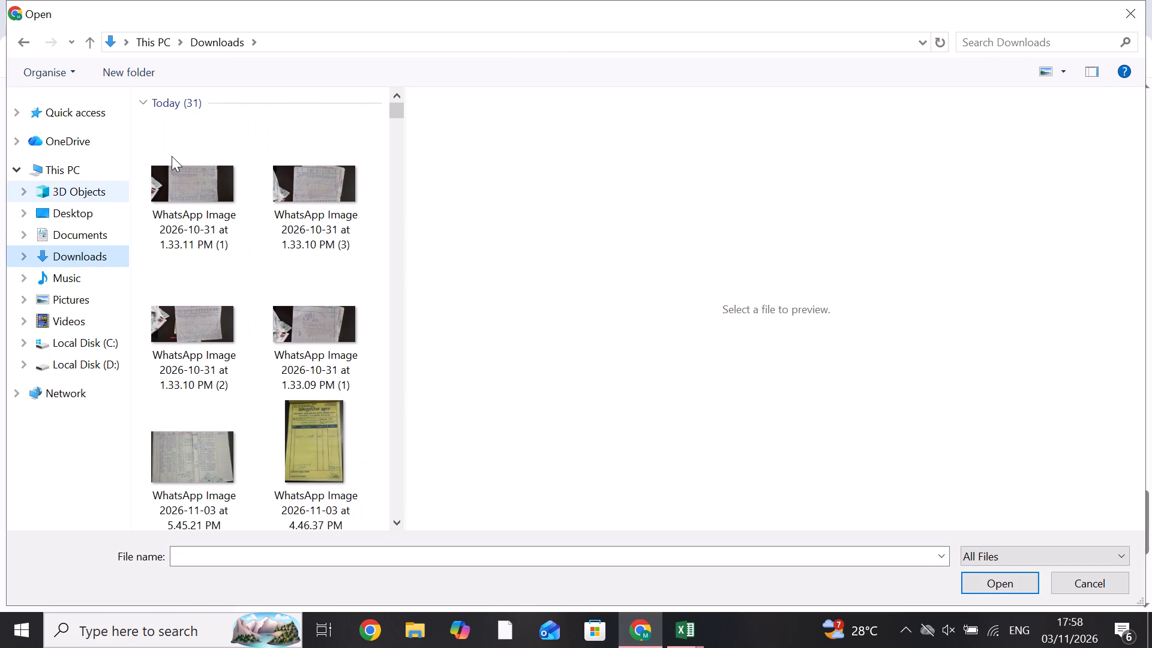
pyautogui.keyDown('shift'); pyautogui.click(172, 156); pyautogui.keyUp('shift')
pyautogui.keyDown('shift'); pyautogui.click(304, 194); pyautogui.keyUp('shift')
pyautogui.keyDown('shift'); pyautogui.click(293, 307); pyautogui.keyUp('shift')
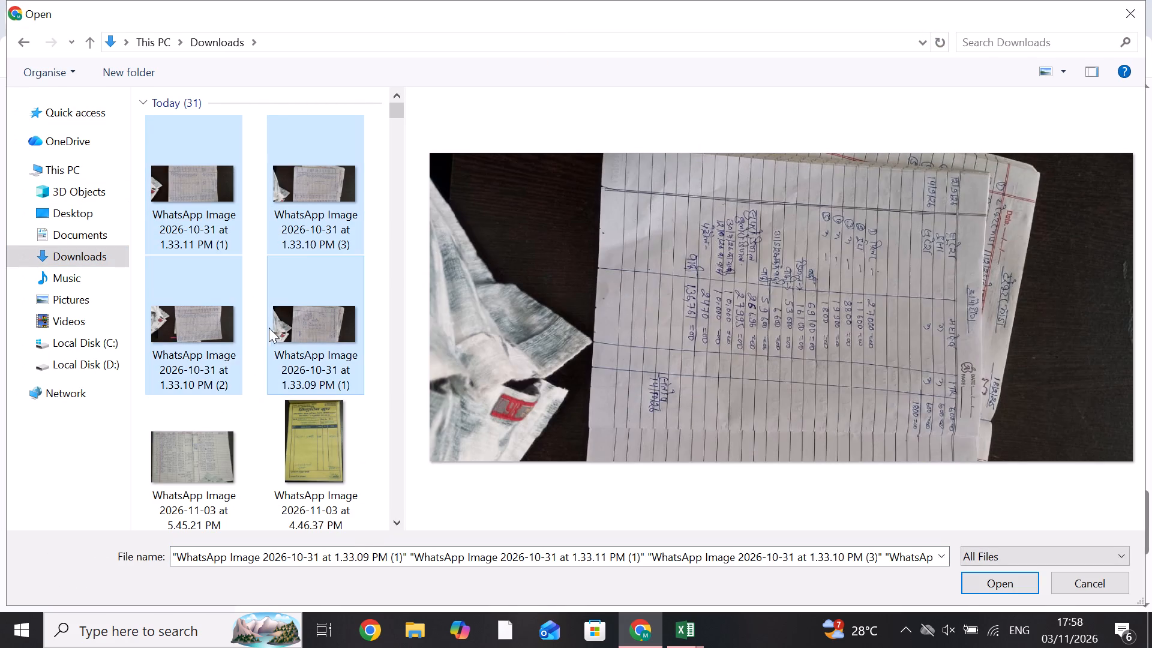
pyautogui.keyDown('shift'); pyautogui.click(217, 351); pyautogui.keyUp('shift')
pyautogui.keyDown('shift'); pyautogui.click(329, 331); pyautogui.keyUp('shift')
pyautogui.click(1016, 578)
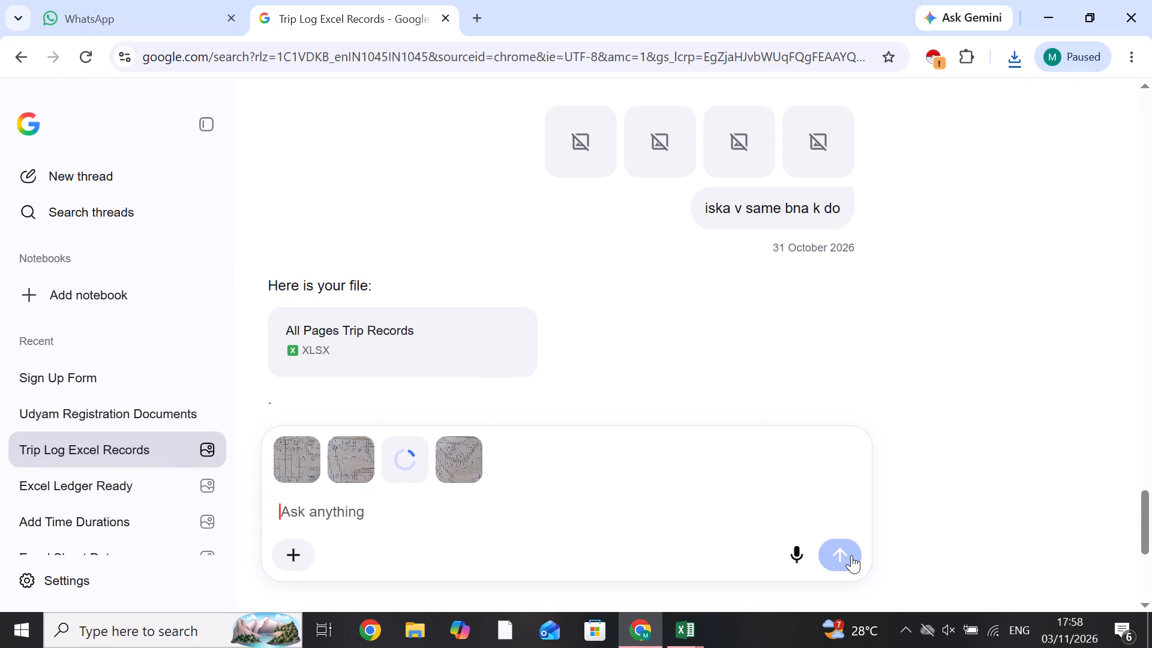
pyautogui.click(851, 555)
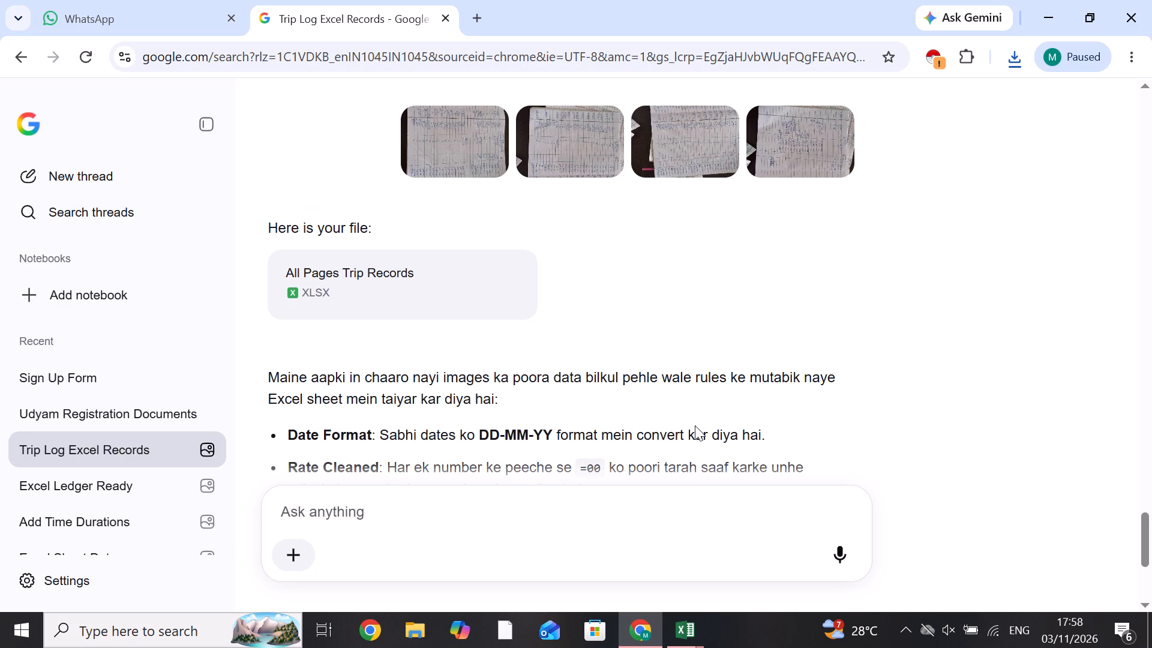
# Download the generated All Pages Trip Records XLSX file and open it in Excel.
pyautogui.click(394, 313)
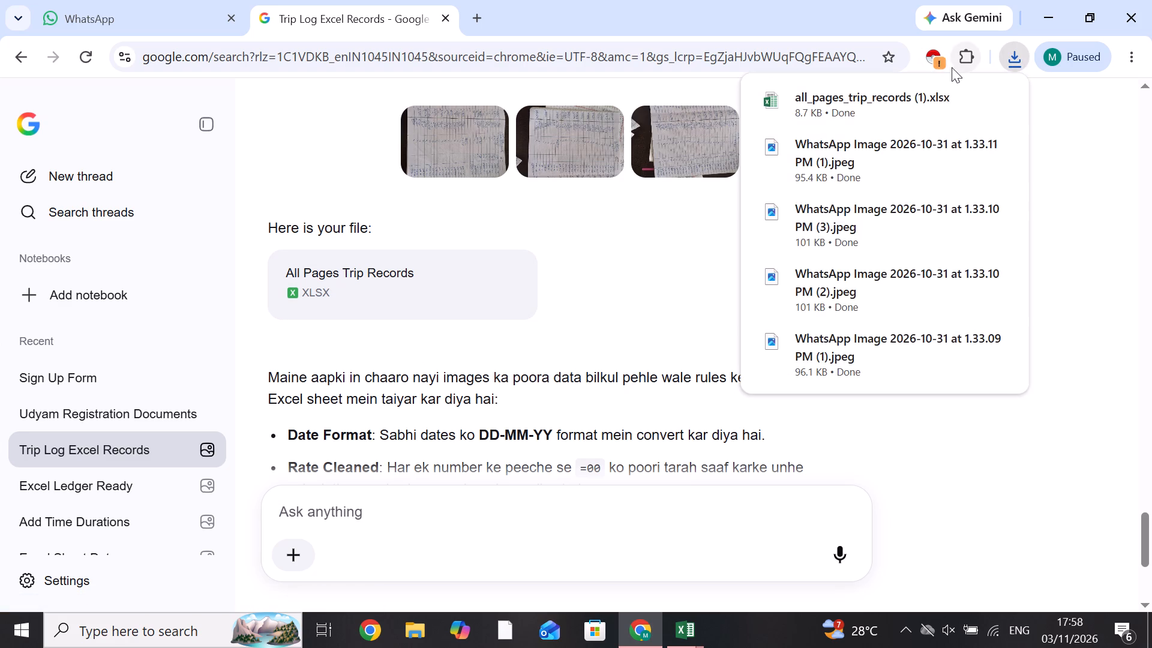
pyautogui.click(847, 101)
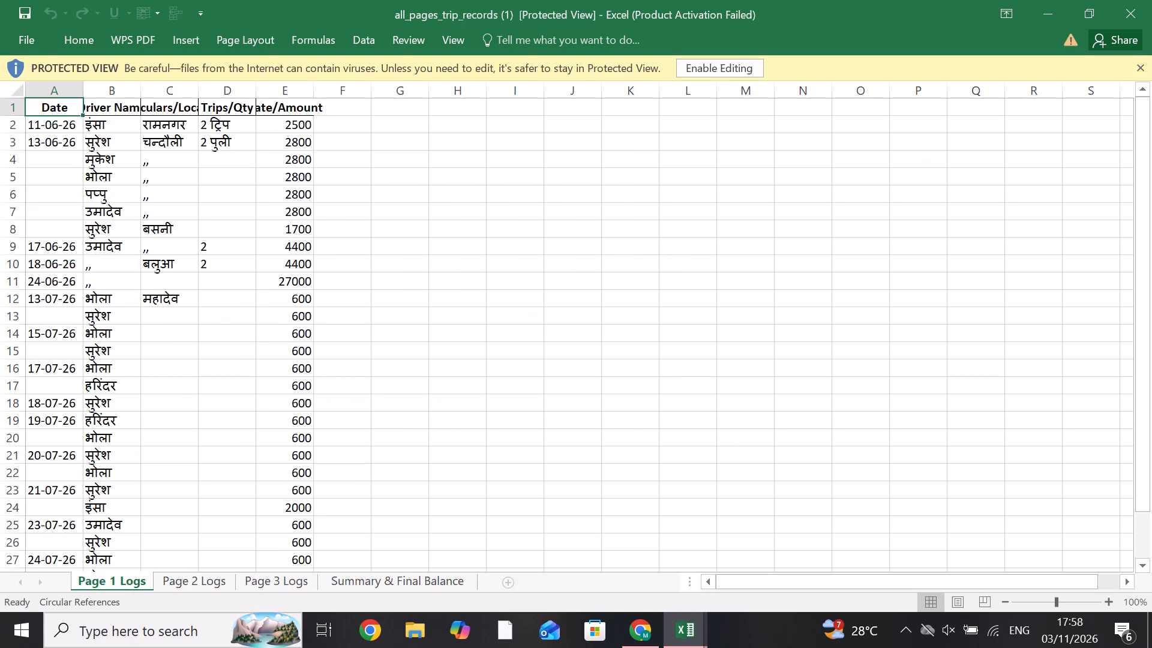
# Enable editing in the all_pages_trip_records (1) workbook.
pyautogui.click(719, 65)
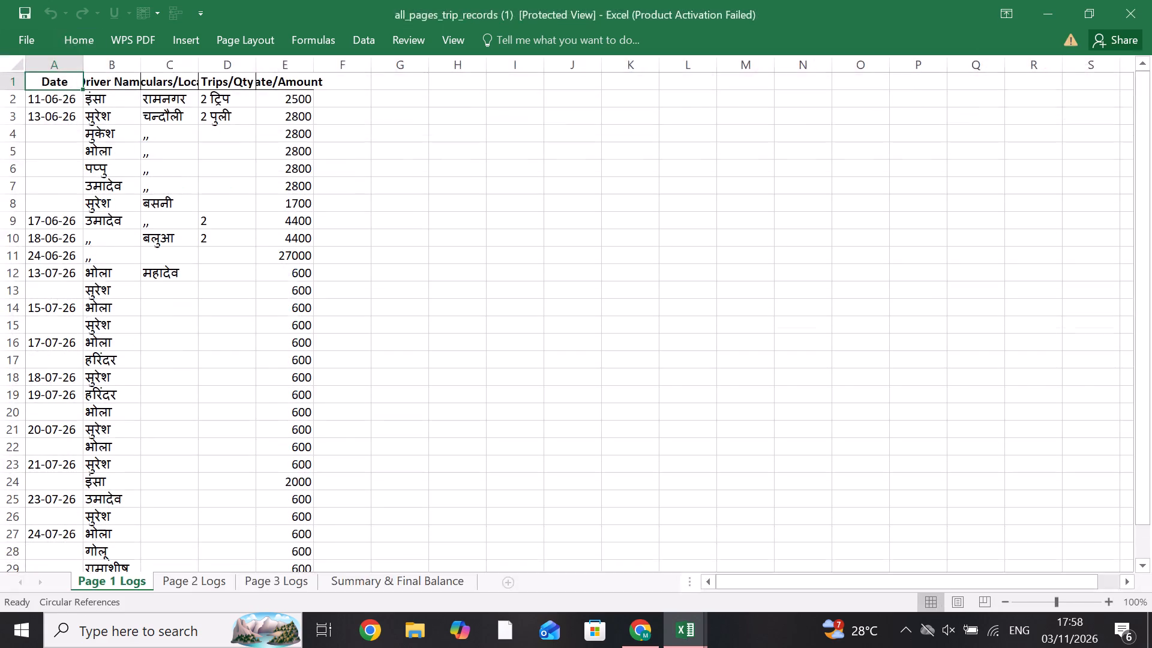
# Look through the trip entries on the Page 1, Page 2 and Page 3 Logs sheets and the Summary & Final Balance sheet.
pyautogui.scroll(-2, 204, 320)
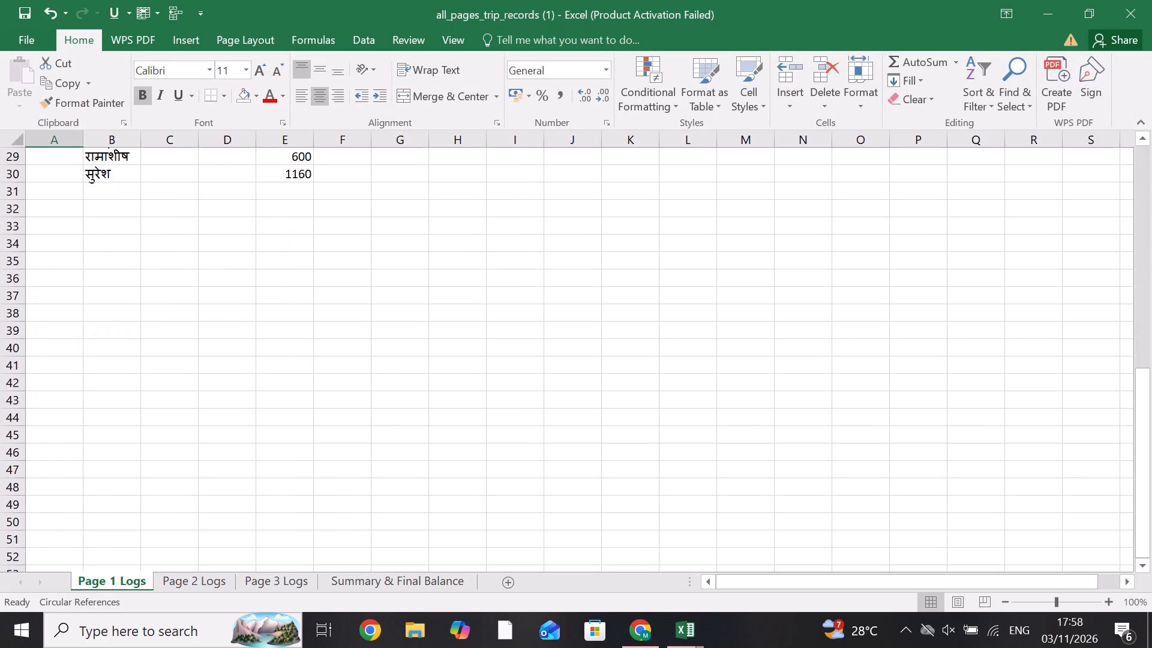
pyautogui.scroll(4, 204, 320)
pyautogui.click(160, 575)
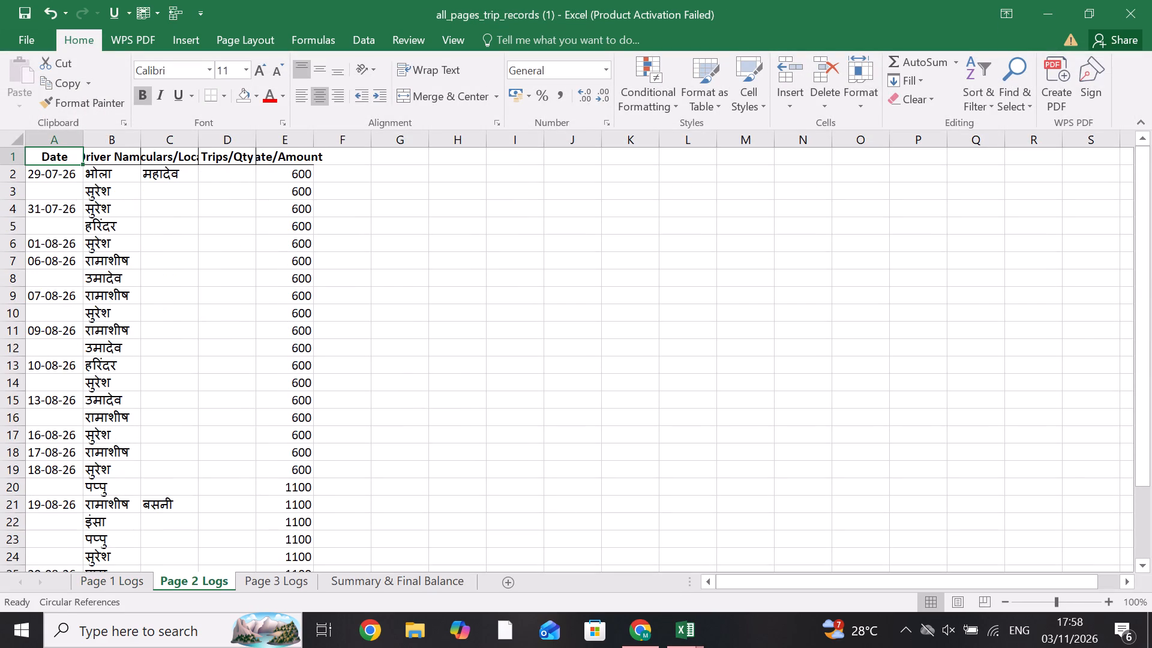
pyautogui.scroll(2, 148, 462)
pyautogui.click(295, 578)
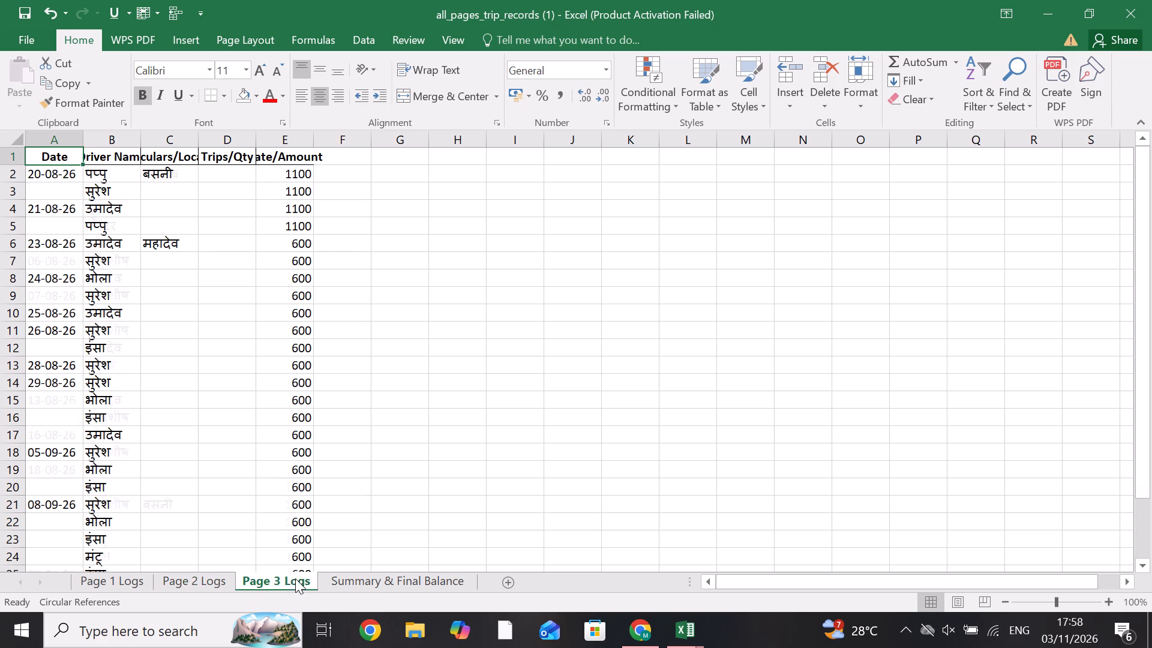
pyautogui.click(374, 583)
pyautogui.scroll(2, 128, 425)
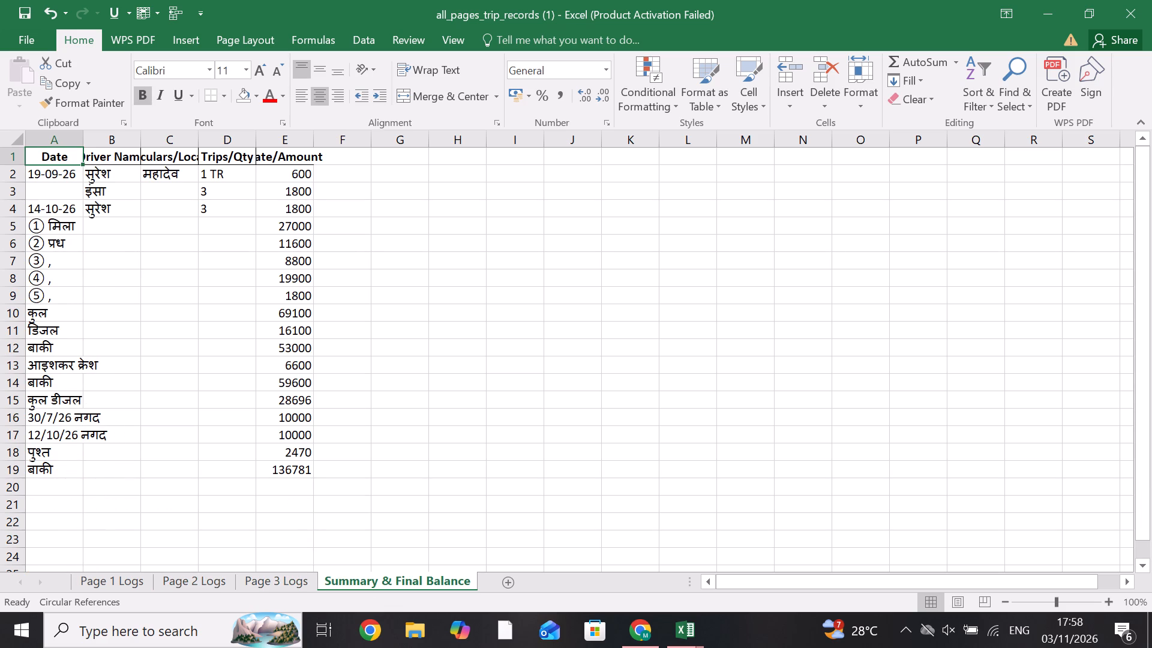
# Copy the Page 1 Logs dates in A2:A30 into the DATE column of transporting 2024's Jan 25 sheet, starting at A270.
pyautogui.click(92, 581)
pyautogui.scroll(1, 76, 418)
pyautogui.moveTo(59, 167); pyautogui.dragTo(64, 187)
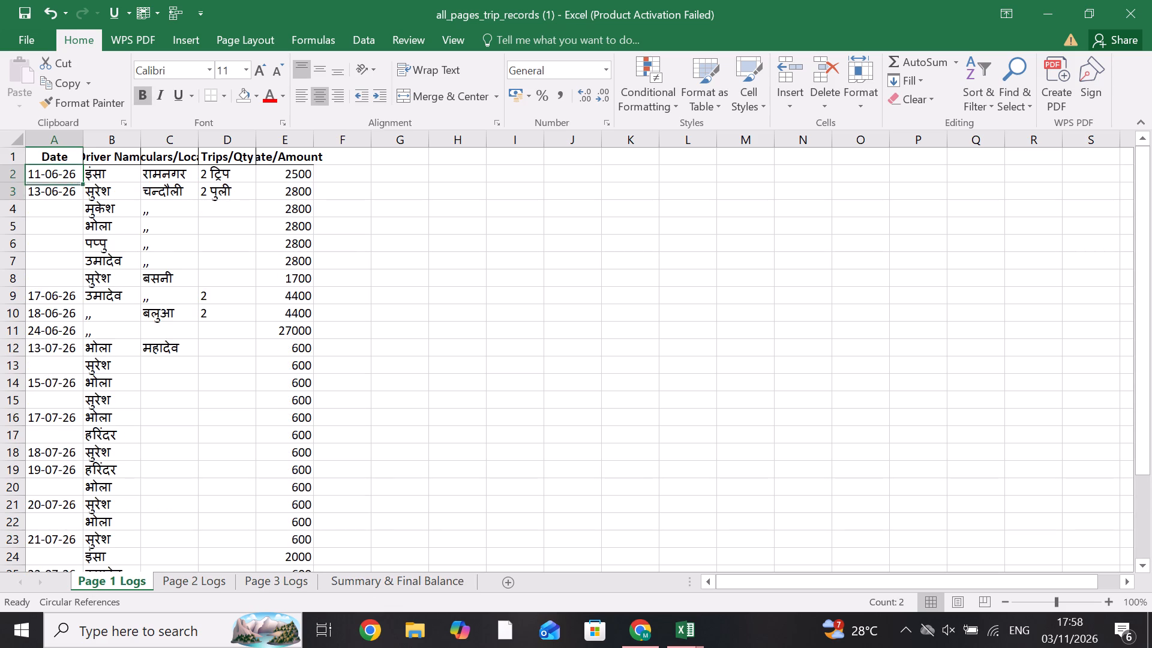
pyautogui.moveTo(64, 187); pyautogui.dragTo(64, 419)
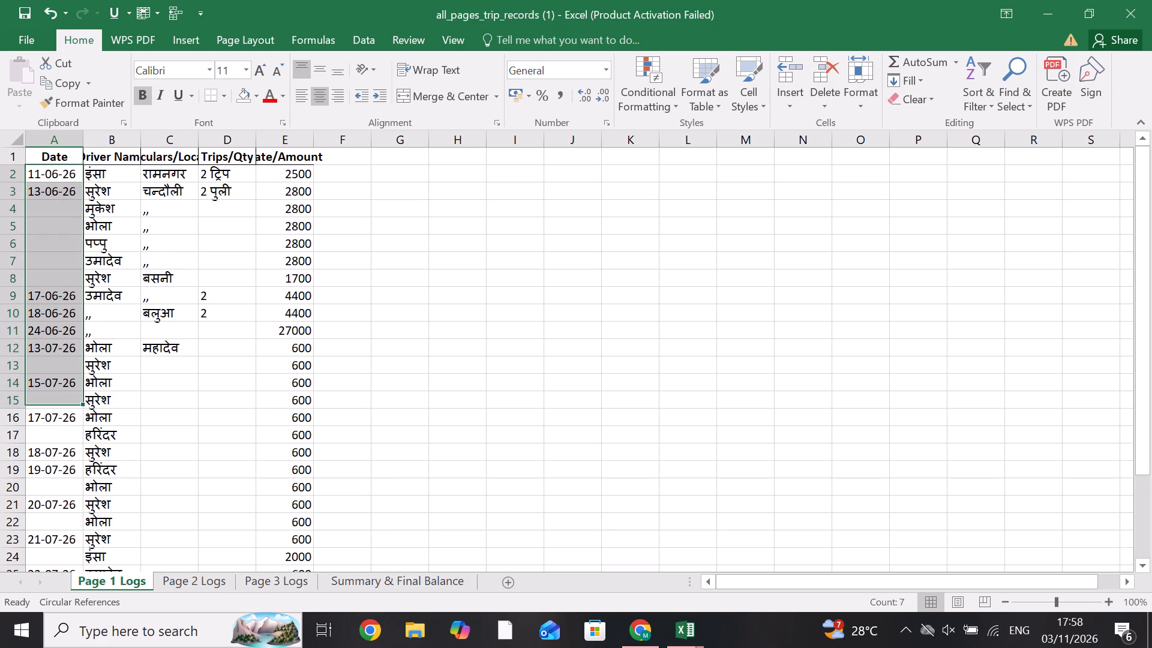
pyautogui.moveTo(64, 419); pyautogui.dragTo(70, 544)
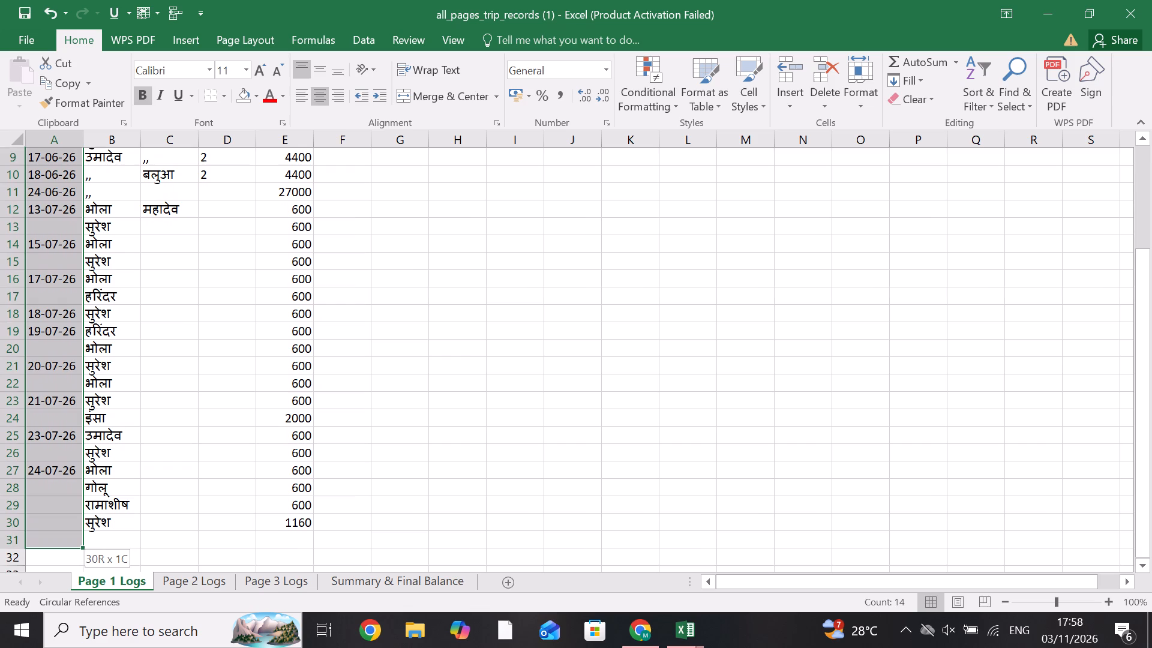
pyautogui.moveTo(70, 544); pyautogui.dragTo(76, 527)
pyautogui.click(177, 586)
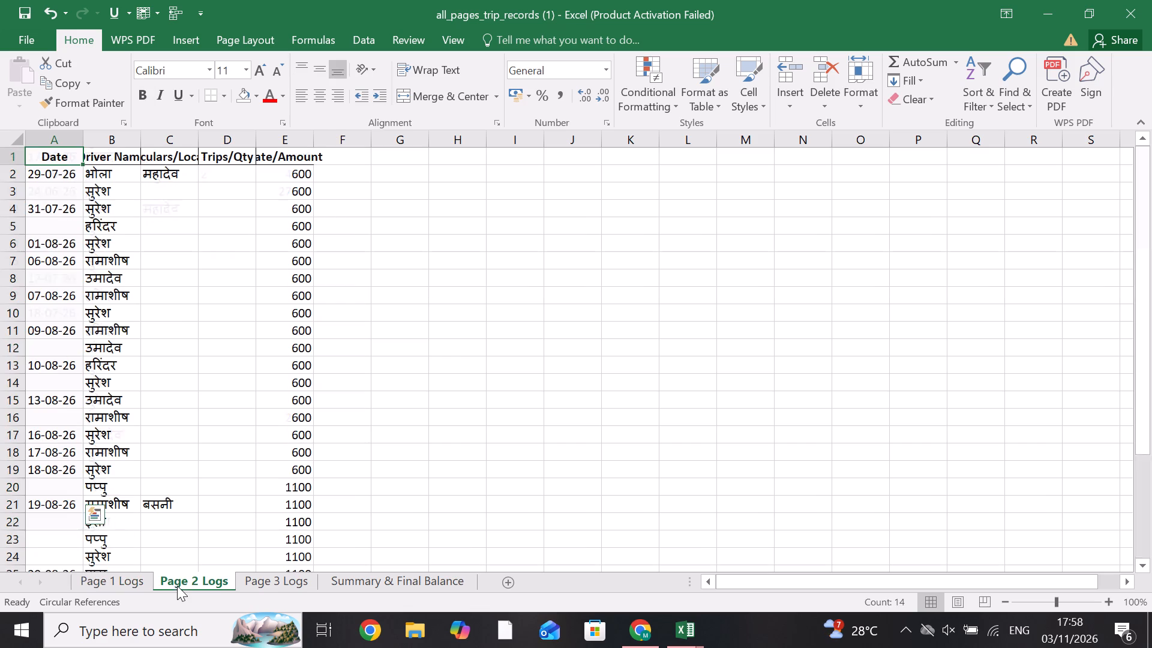
pyautogui.click(113, 581)
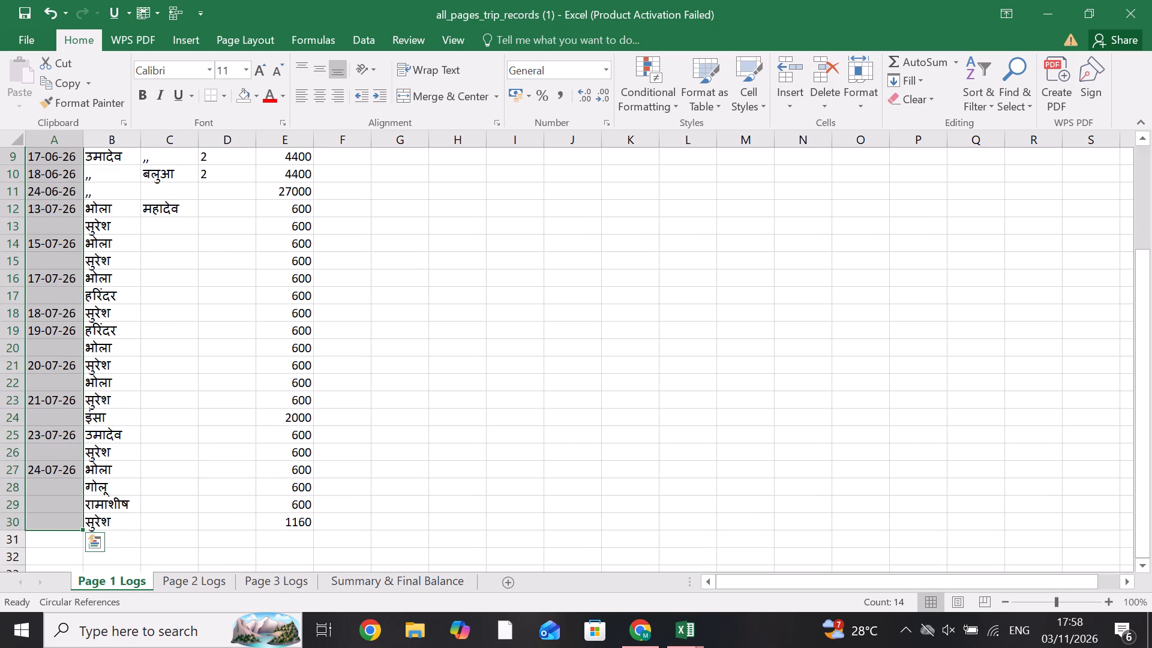
pyautogui.hotkey('ctrl', 'c')
pyautogui.hotkey('alt', 'Tab')
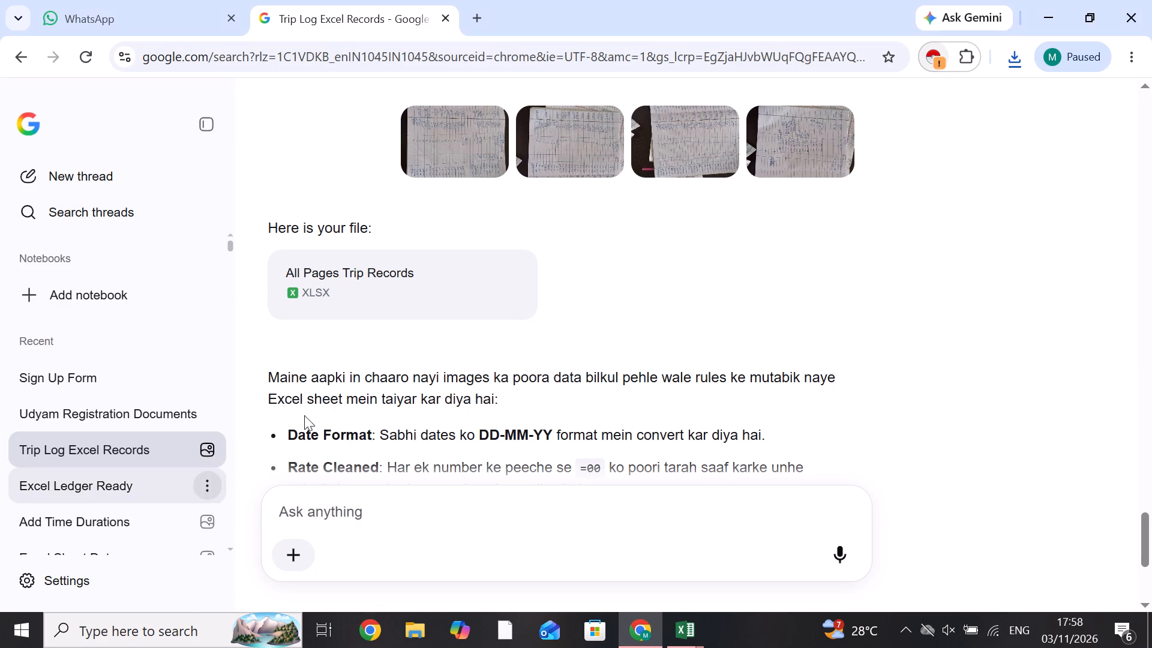
pyautogui.hotkey('alt', 'Tab')
pyautogui.click(695, 619)
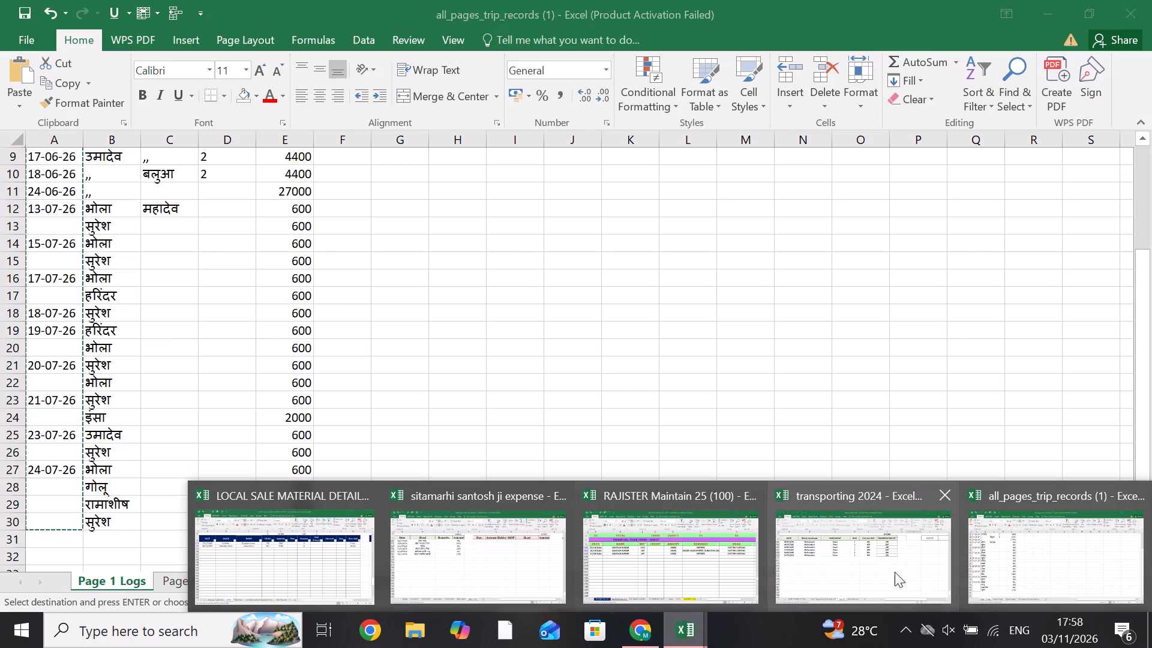
pyautogui.click(792, 540)
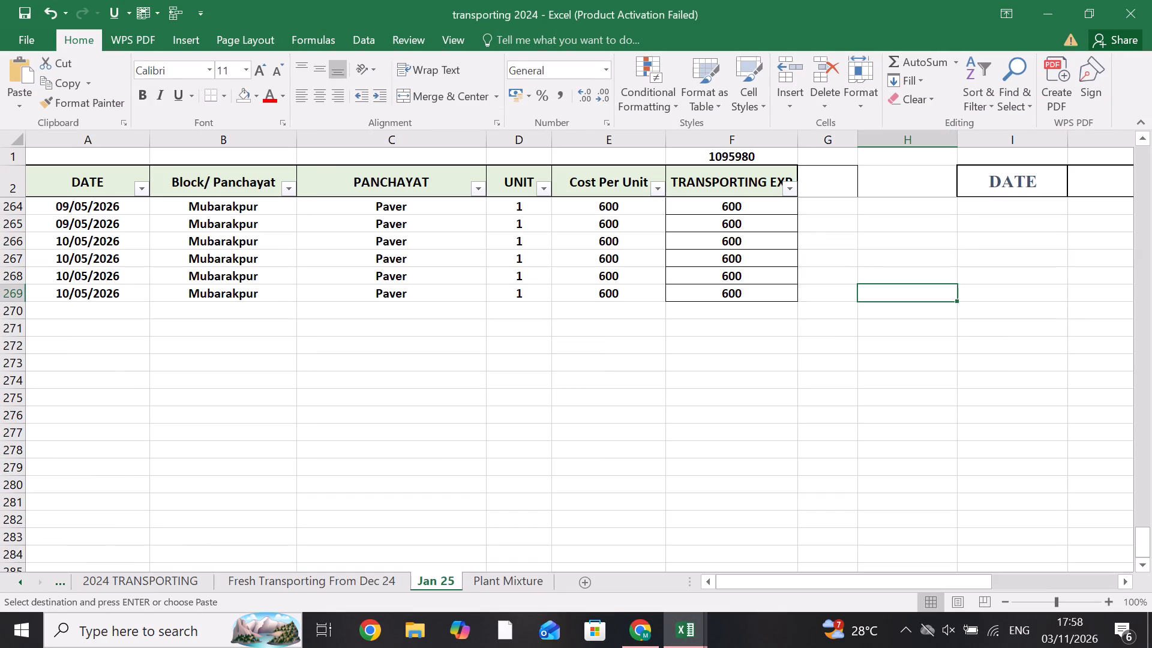
pyautogui.click(95, 305)
pyautogui.hotkey('ctrl', 'v')
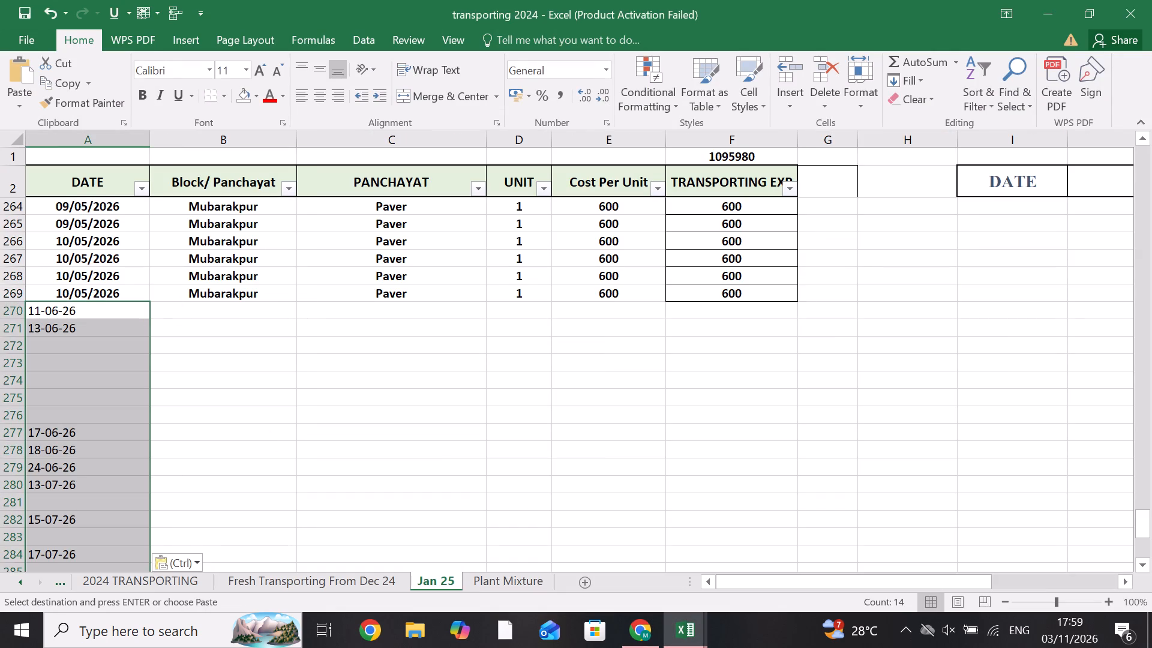
# Fill the blank DATE cells down from 13-06-26 in rows 271–276, 13-07-26 in 280–281, 15-07-26 in 282–283 and 17-07-26 in 284–285.
pyautogui.moveTo(92, 329); pyautogui.dragTo(89, 403)
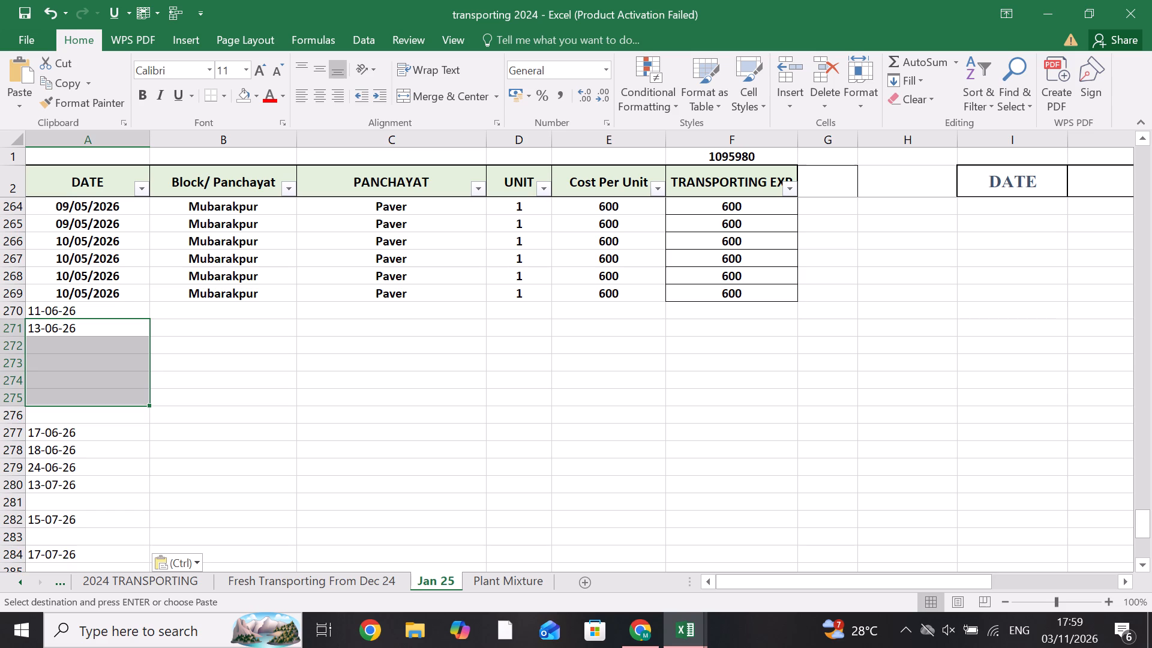
pyautogui.moveTo(89, 403); pyautogui.dragTo(89, 415)
pyautogui.hotkey('ctrl', 'd')
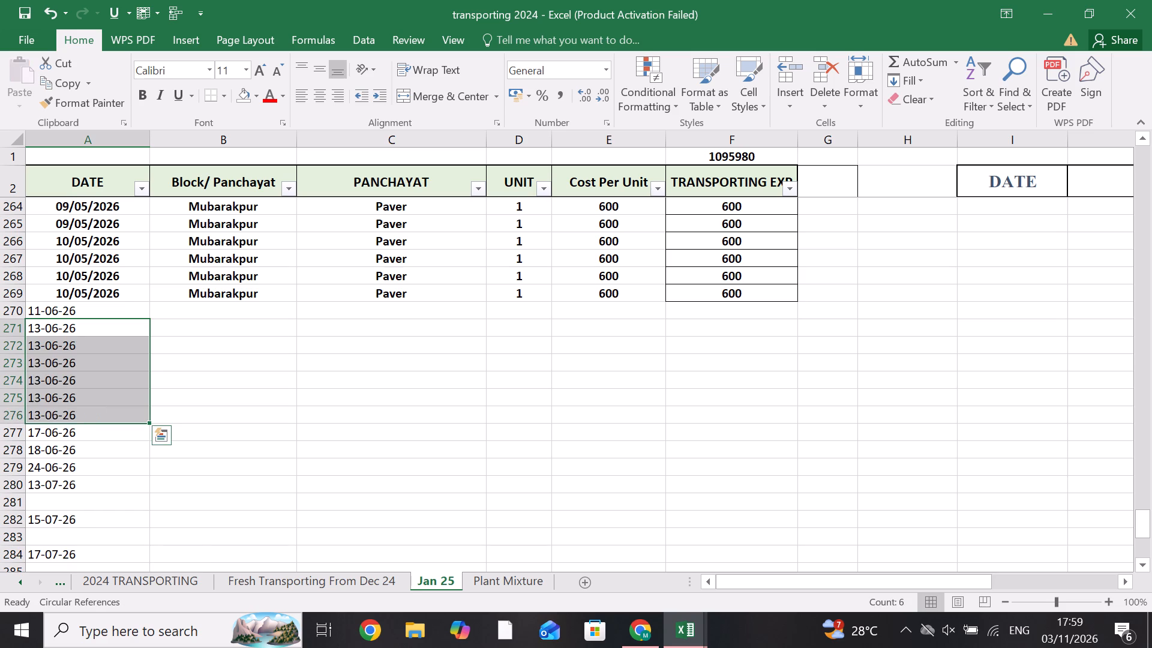
pyautogui.moveTo(67, 485); pyautogui.dragTo(71, 509)
pyautogui.hotkey('ctrl', 'd')
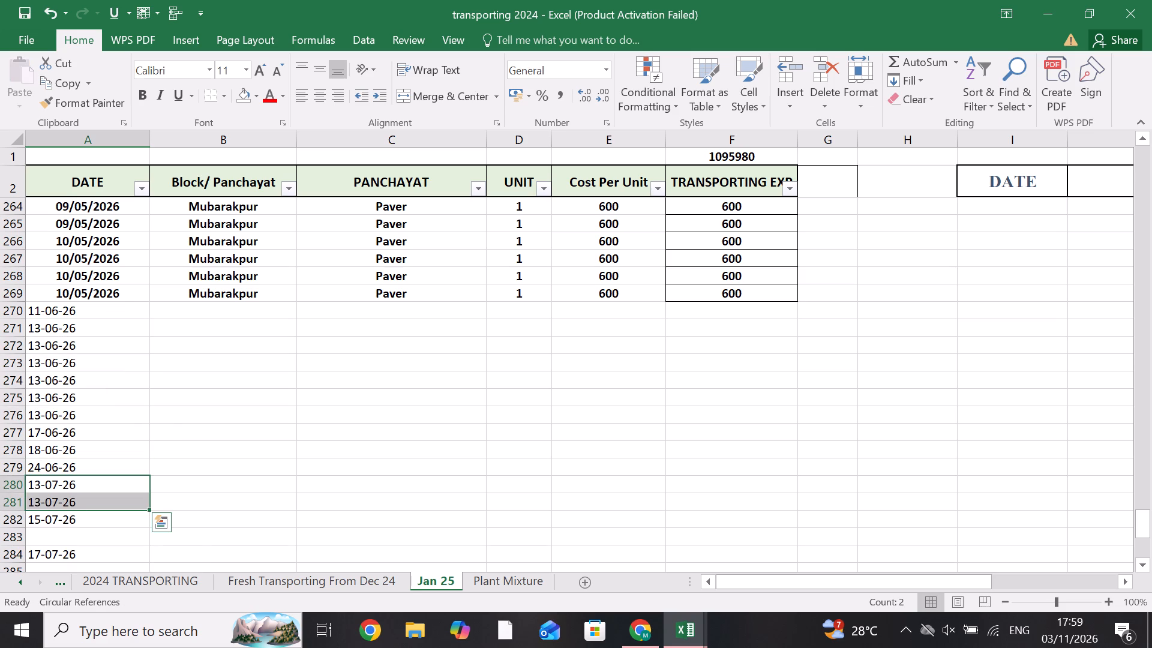
pyautogui.moveTo(70, 523); pyautogui.dragTo(70, 538)
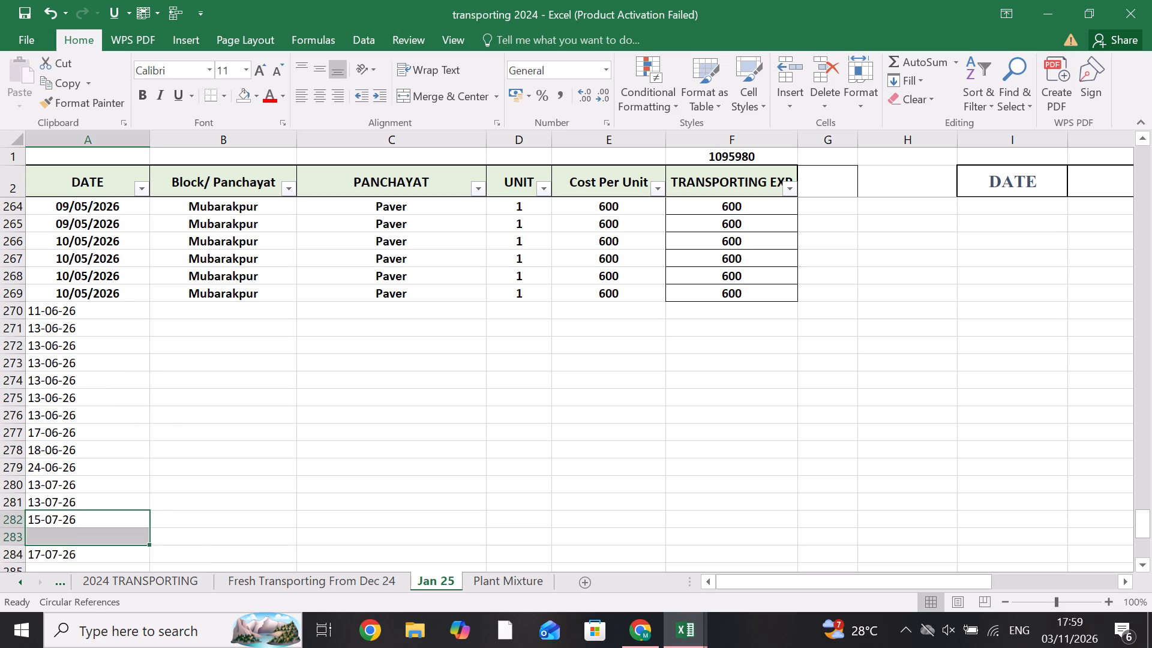
pyautogui.hotkey('ctrl', 'd')
pyautogui.scroll(-1, 120, 501)
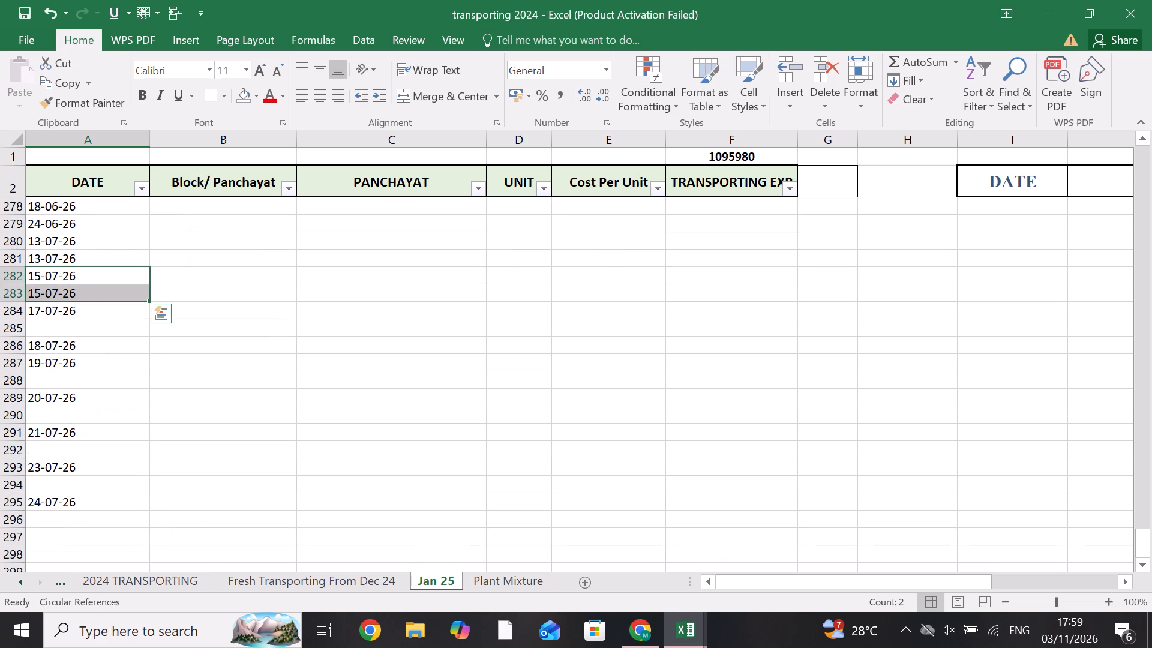
pyautogui.moveTo(49, 308); pyautogui.dragTo(49, 322)
pyautogui.hotkey('ctrl', 'd')
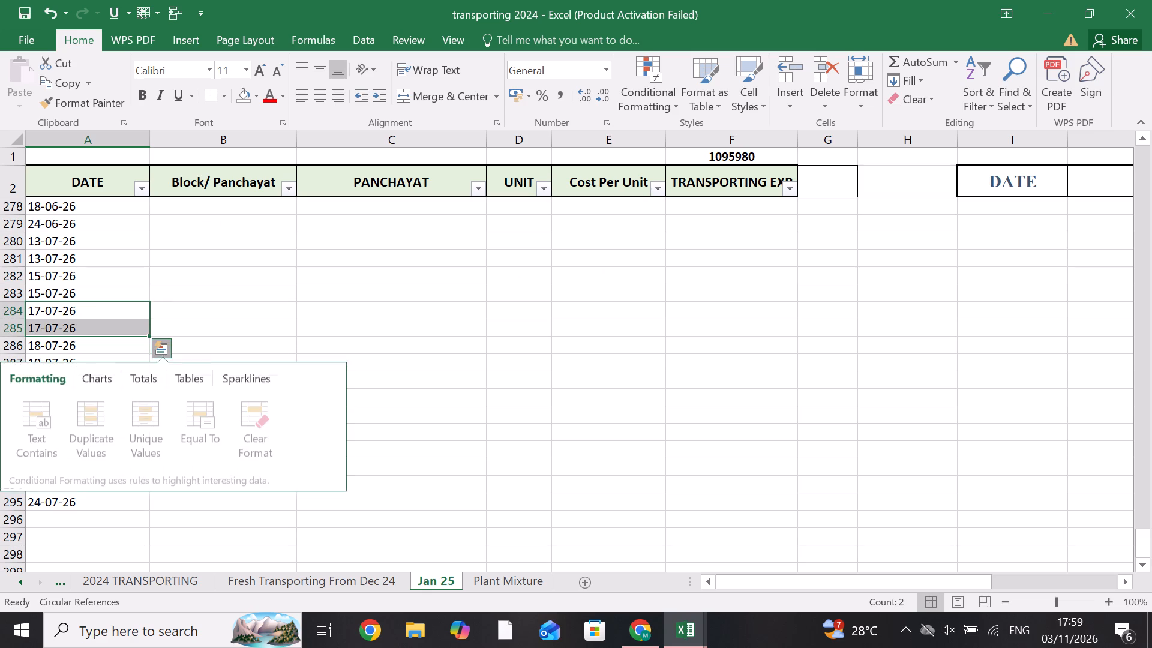
pyautogui.click(322, 307)
# Fill the blank DATE cells in rows 287–298 with the date above each: 19-07-26, 20-07-26, 21-07-26, 23-07-26 and 24-07-26.
pyautogui.moveTo(71, 363); pyautogui.dragTo(71, 376)
pyautogui.hotkey('ctrl', 'd')
pyautogui.moveTo(69, 401); pyautogui.dragTo(70, 411)
pyautogui.hotkey('ctrl', 'd')
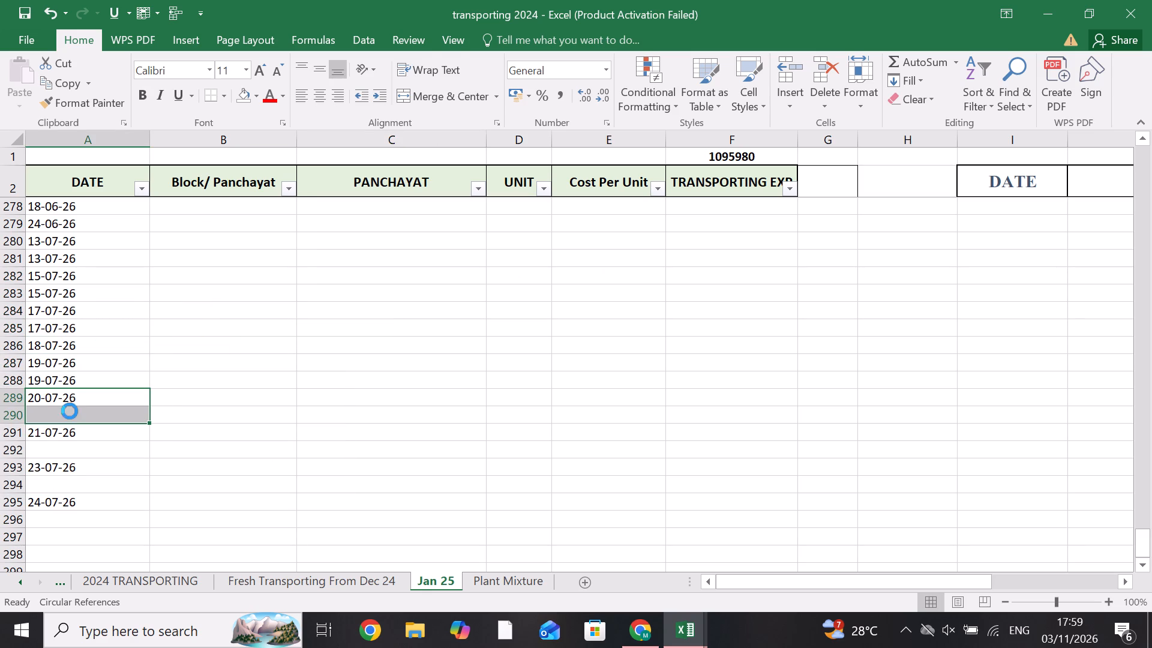
pyautogui.moveTo(73, 436); pyautogui.dragTo(74, 448)
pyautogui.hotkey('ctrl', 'd')
pyautogui.moveTo(70, 471); pyautogui.dragTo(70, 482)
pyautogui.hotkey('ctrl', 'd')
pyautogui.hotkey('alt', 'Tab')
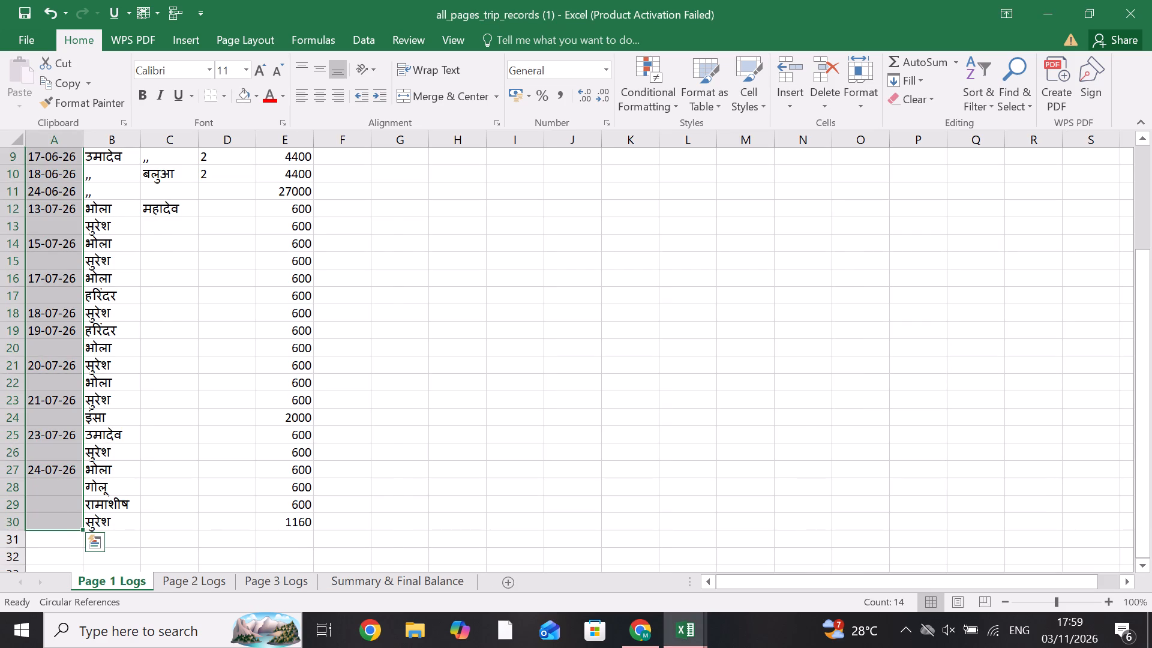
pyautogui.hotkey('alt', 'Tab')
pyautogui.moveTo(66, 508); pyautogui.dragTo(67, 530)
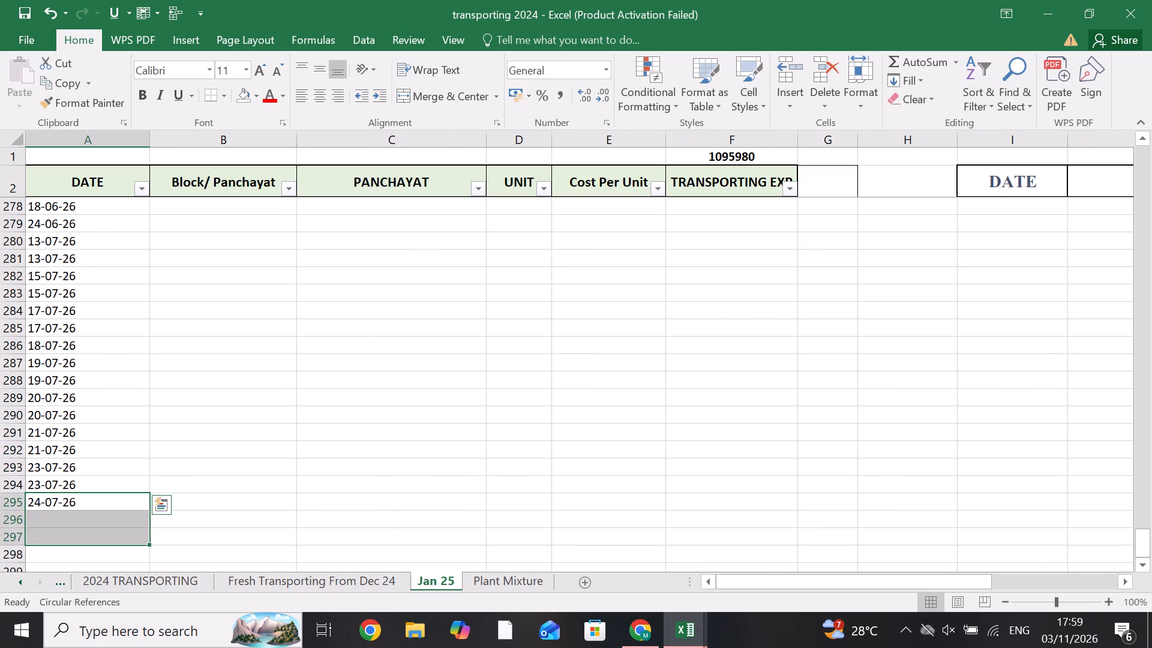
pyautogui.moveTo(67, 530); pyautogui.dragTo(67, 554)
pyautogui.hotkey('ctrl', 'd')
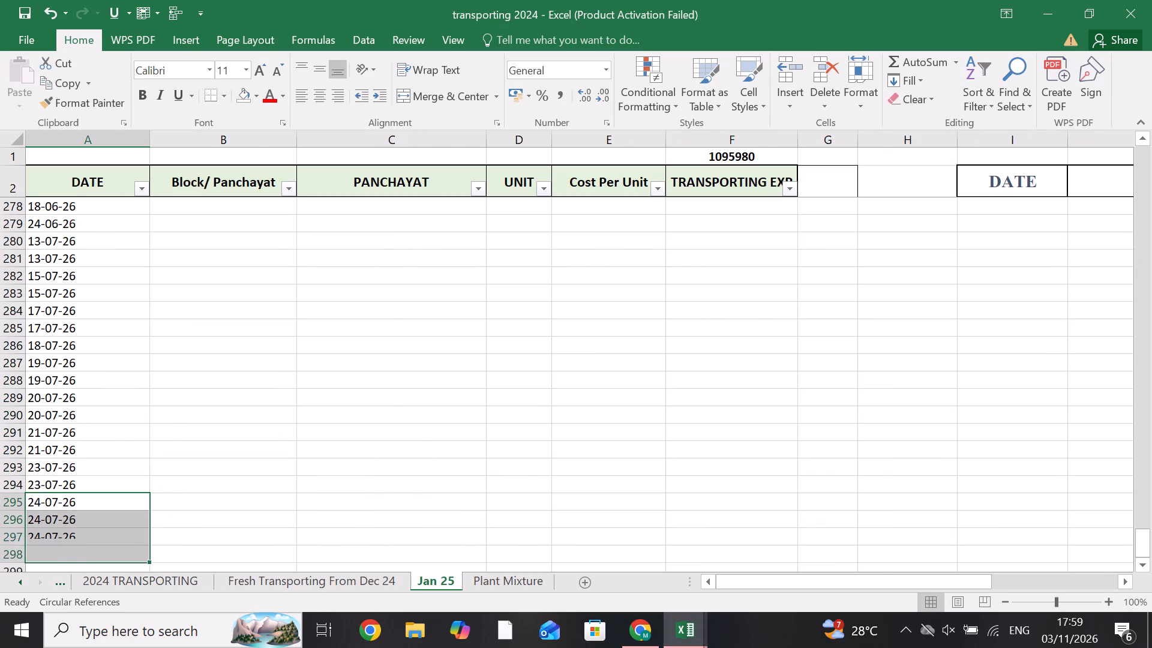
# Copy the Page 2 Logs dates in A2:A29 into the Jan 25 sheet's DATE column, starting at A299.
pyautogui.hotkey('alt', 'Tab')
pyautogui.click(192, 581)
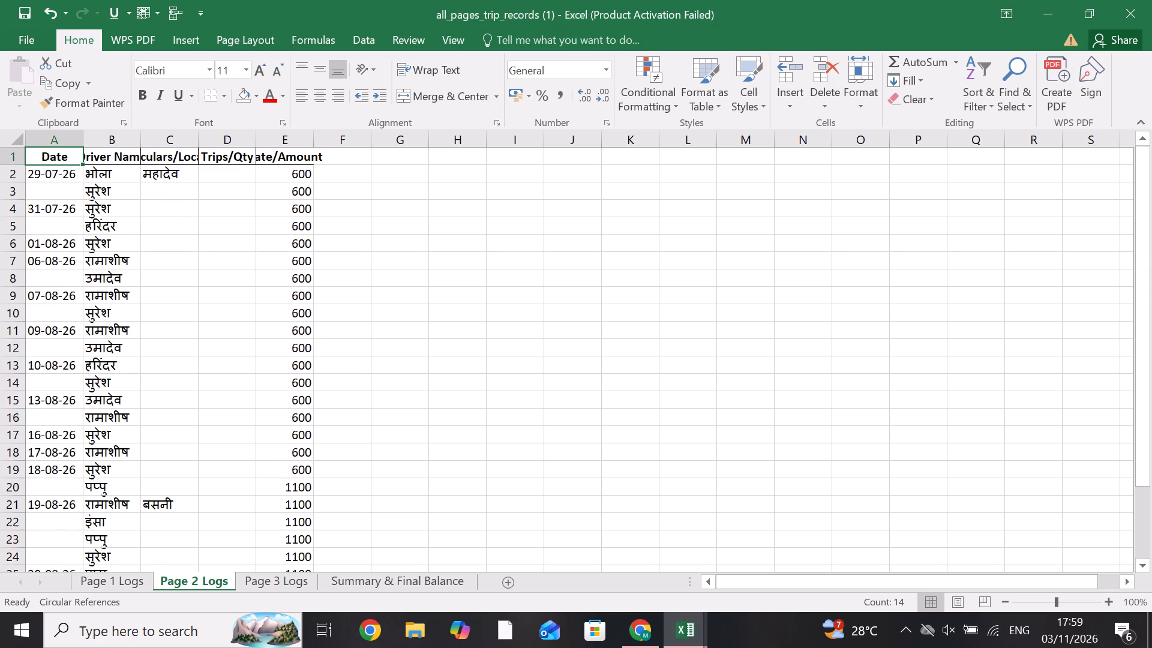
pyautogui.scroll(1, 119, 361)
pyautogui.moveTo(60, 178); pyautogui.dragTo(66, 355)
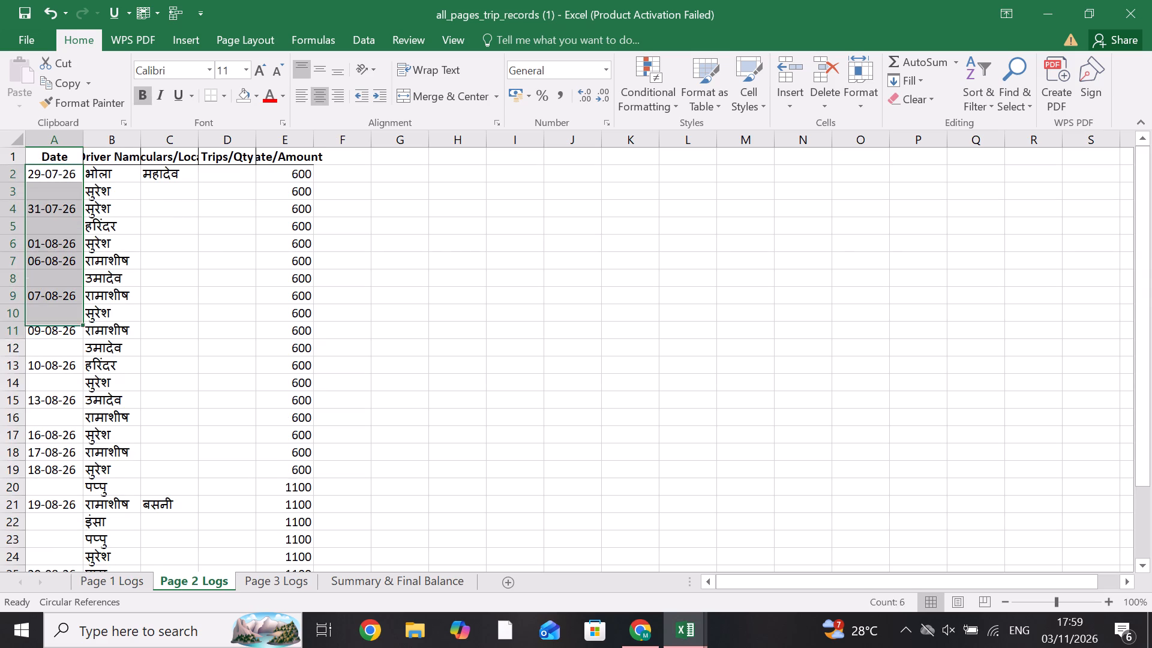
pyautogui.moveTo(66, 355); pyautogui.dragTo(74, 554)
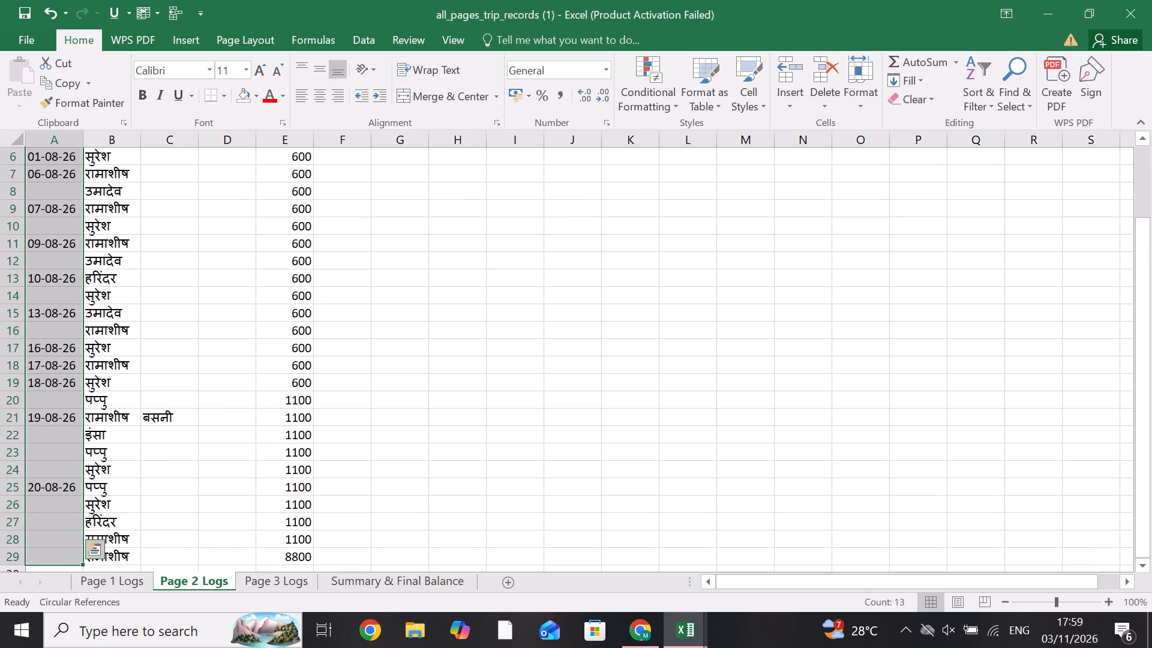
pyautogui.scroll(-1, 173, 515)
pyautogui.hotkey('ctrl', 'c')
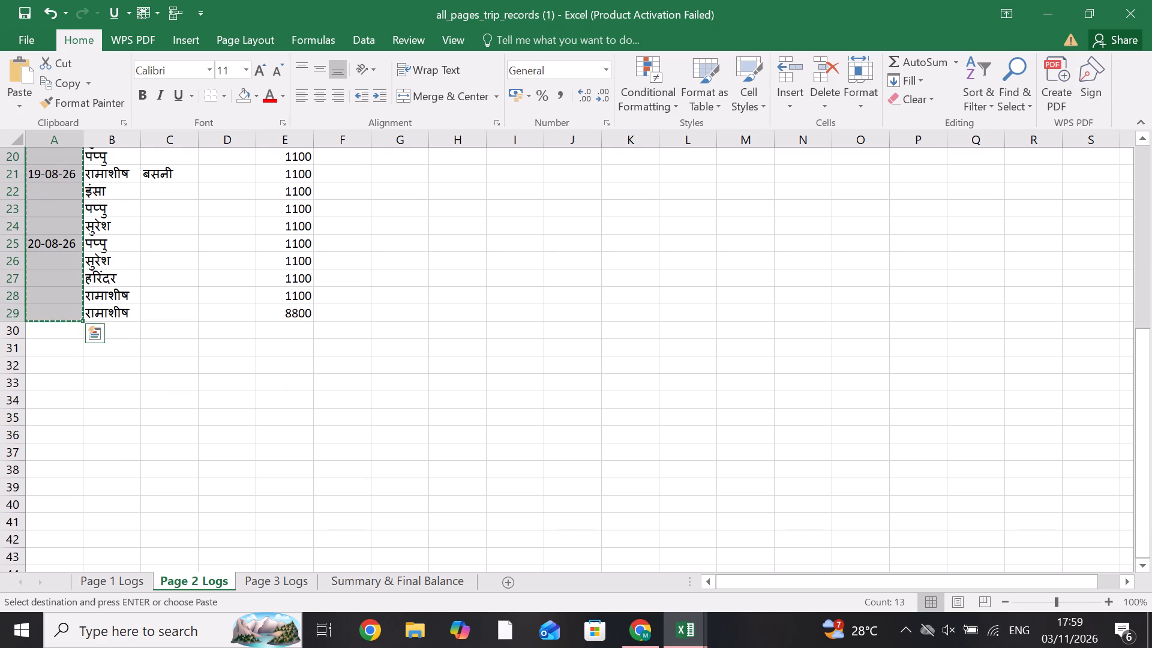
pyautogui.hotkey('alt', 'Tab')
pyautogui.scroll(-2, 112, 444)
pyautogui.scroll(2, 41, 215)
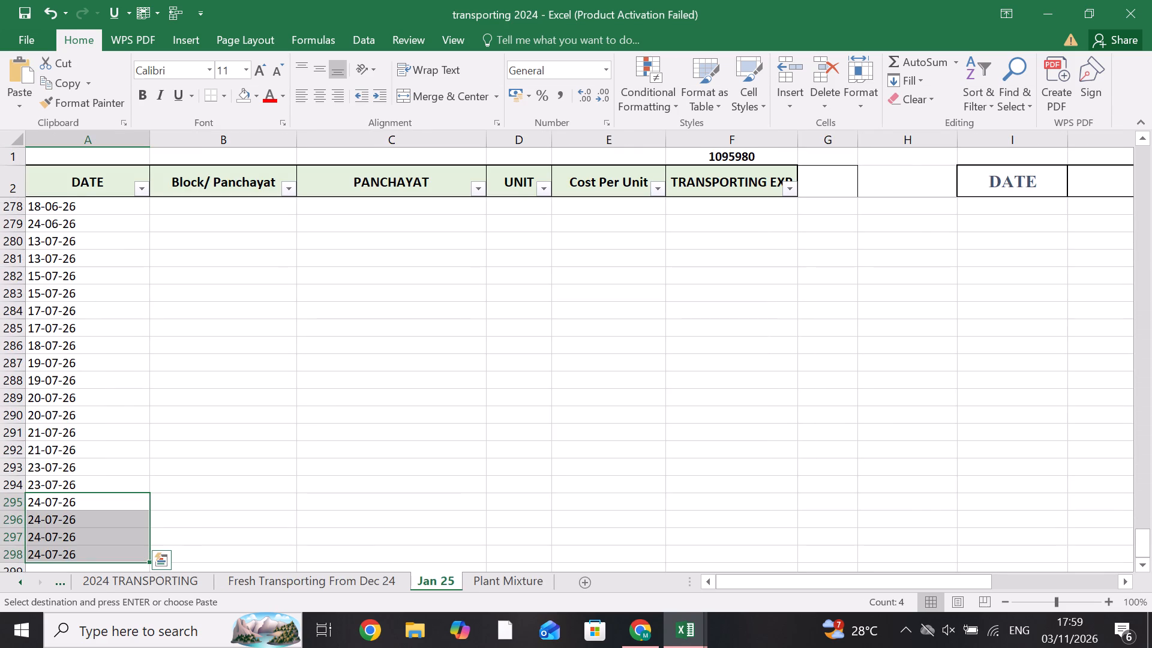
pyautogui.scroll(-1, 64, 332)
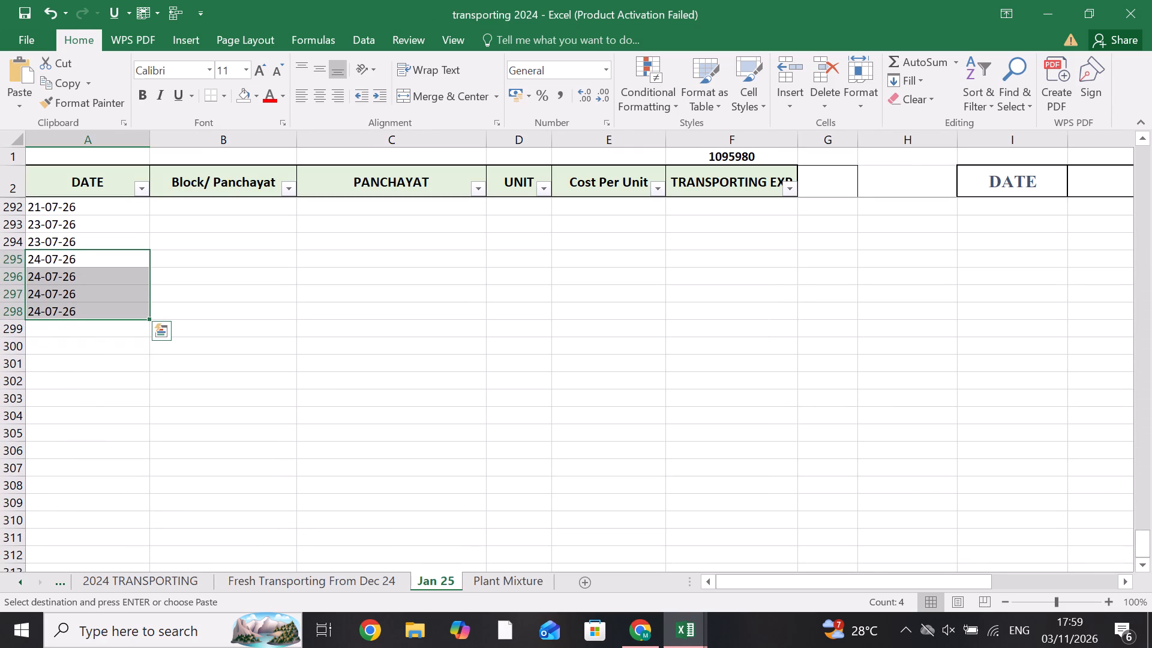
pyautogui.click(64, 332)
pyautogui.hotkey('ctrl', 'v')
# Fill the blank DATE cells in rows 311–326 with the date above each: 10-08-26, 13-08-26, 18-08-26, 19-08-26 and 20-08-26.
pyautogui.scroll(-3, 68, 337)
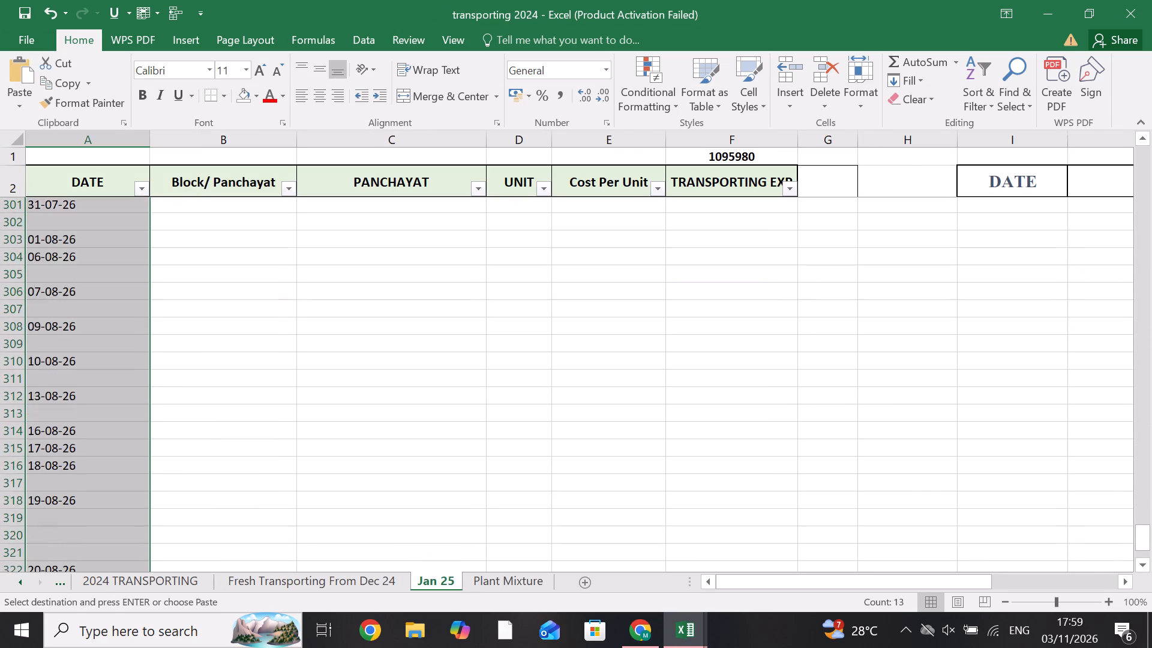
pyautogui.scroll(2, 69, 337)
pyautogui.moveTo(48, 493); pyautogui.dragTo(49, 527)
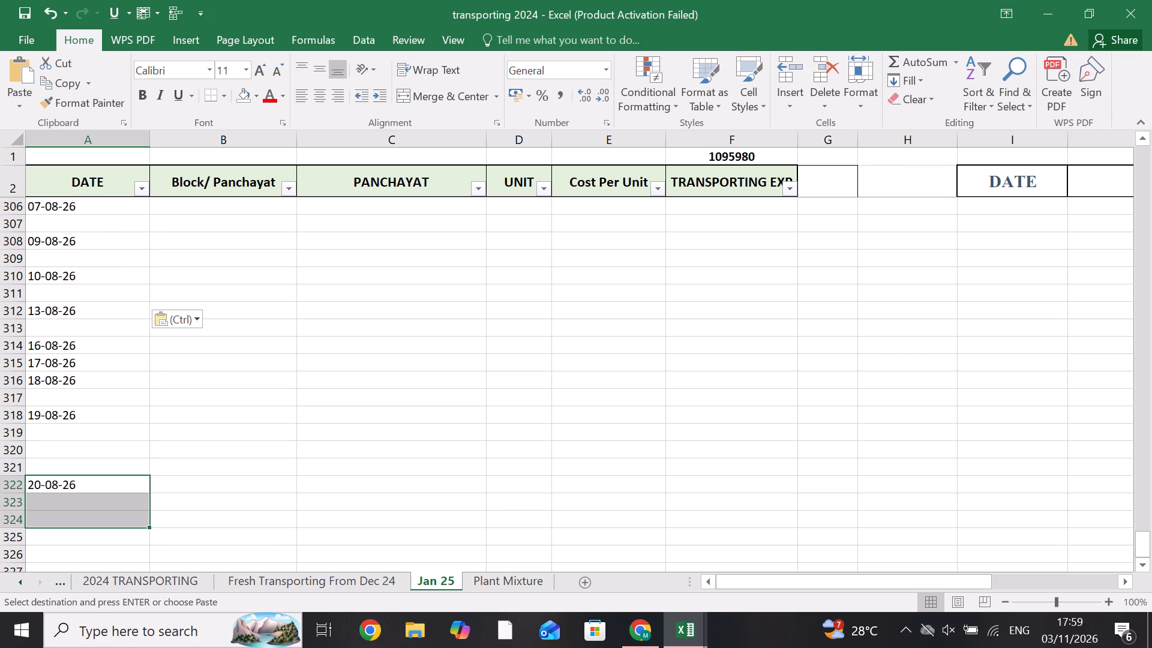
pyautogui.moveTo(49, 527); pyautogui.dragTo(49, 548)
pyautogui.hotkey('ctrl', 'd')
pyautogui.moveTo(62, 411); pyautogui.dragTo(62, 472)
pyautogui.hotkey('ctrl', 'd')
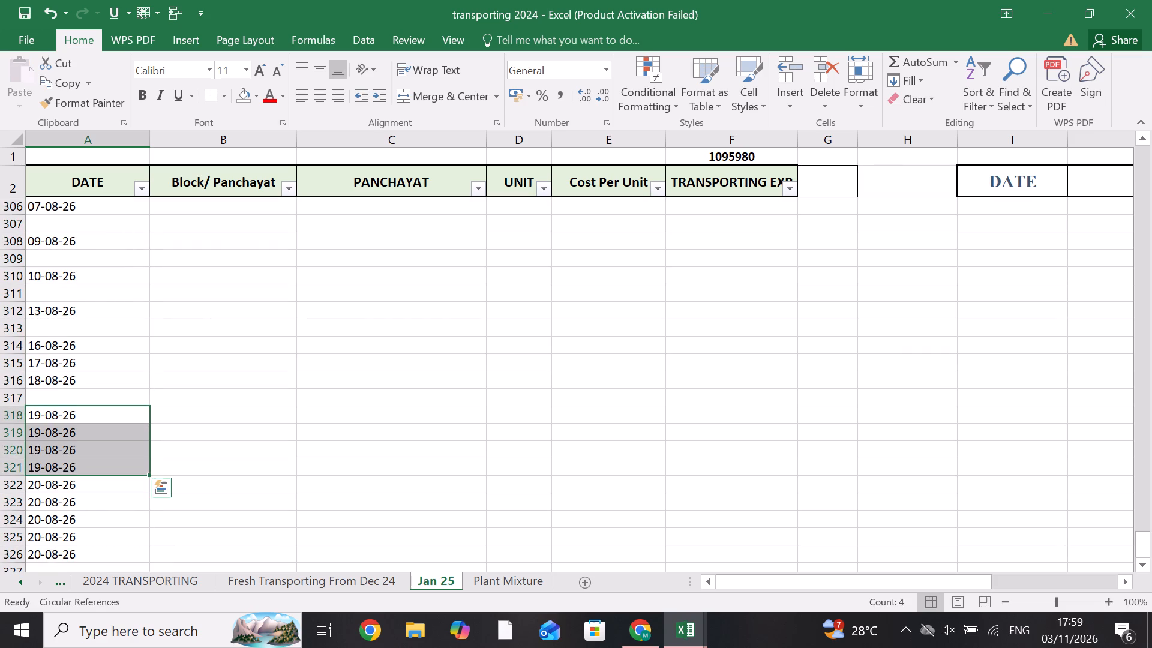
pyautogui.moveTo(67, 386); pyautogui.dragTo(67, 399)
pyautogui.hotkey('ctrl', 'd')
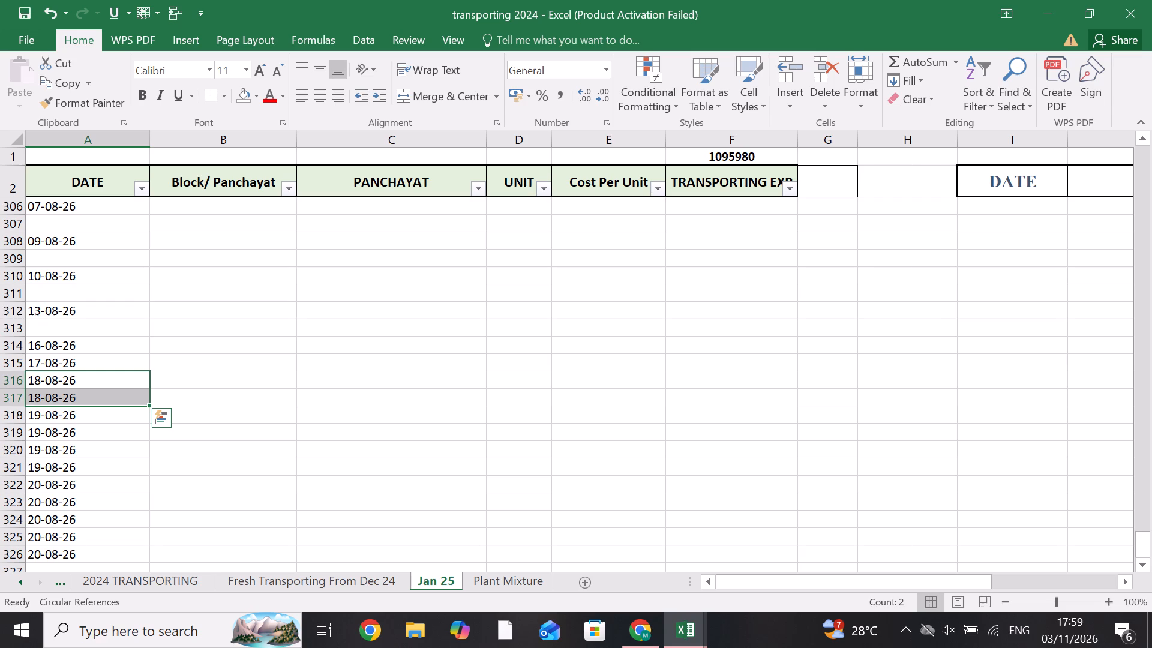
pyautogui.moveTo(77, 317); pyautogui.dragTo(77, 331)
pyautogui.hotkey('ctrl', 'd')
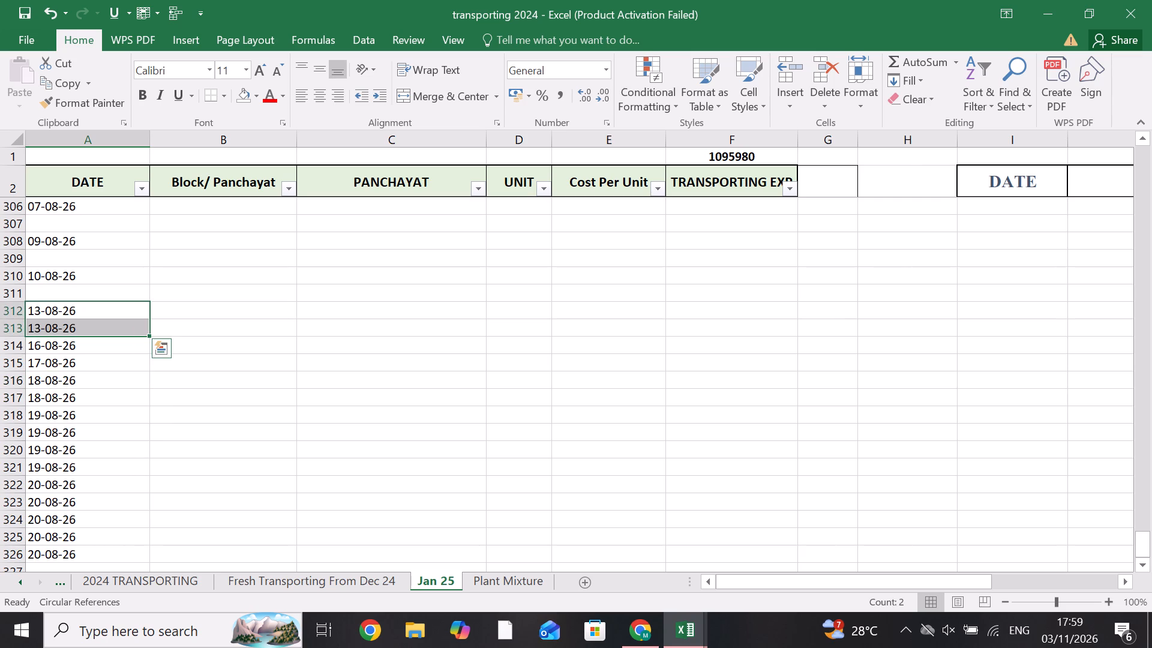
pyautogui.moveTo(77, 280); pyautogui.dragTo(77, 301)
pyautogui.hotkey('ctrl', 'd')
# Fill the blank DATE cells in rows 300–309 with the date above each: 29-07-26, 31-07-26, 06-08-26, 07-08-26 and 09-08-26.
pyautogui.scroll(1, 77, 301)
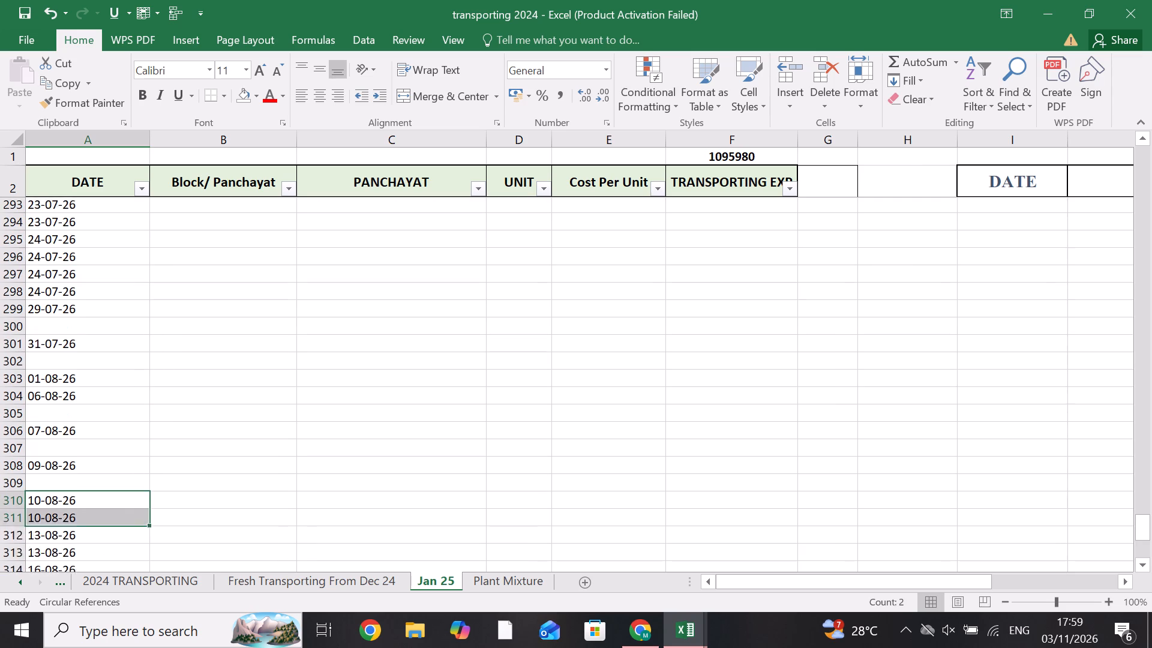
pyautogui.moveTo(61, 331); pyautogui.dragTo(61, 342)
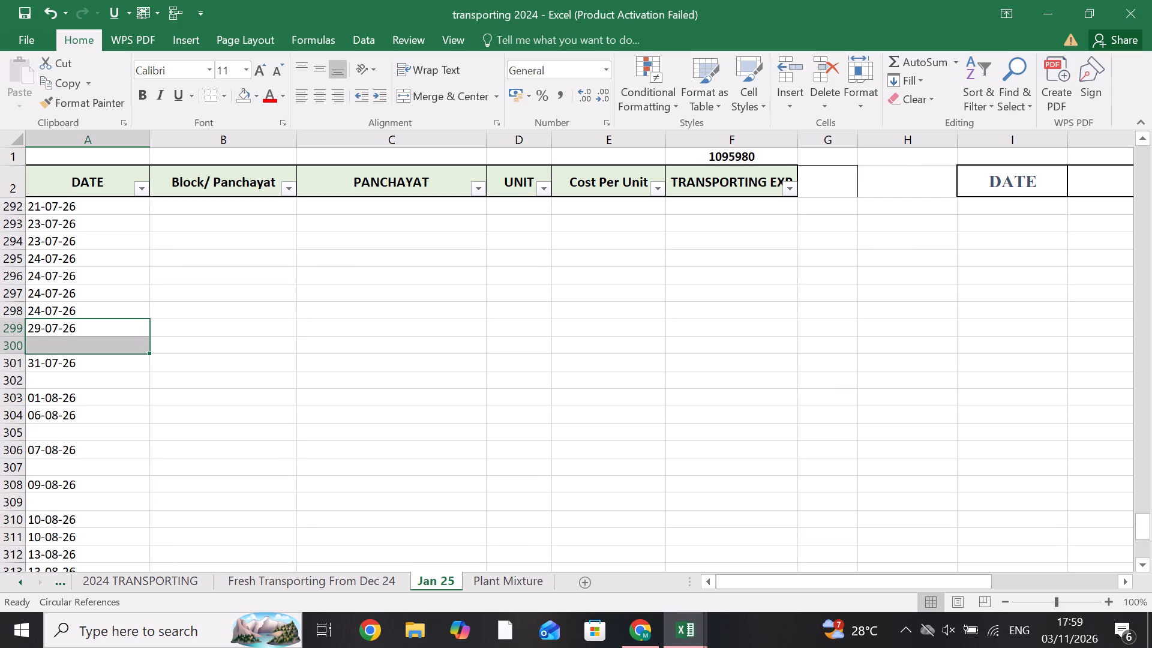
pyautogui.hotkey('ctrl', 'd')
pyautogui.moveTo(60, 364); pyautogui.dragTo(60, 373)
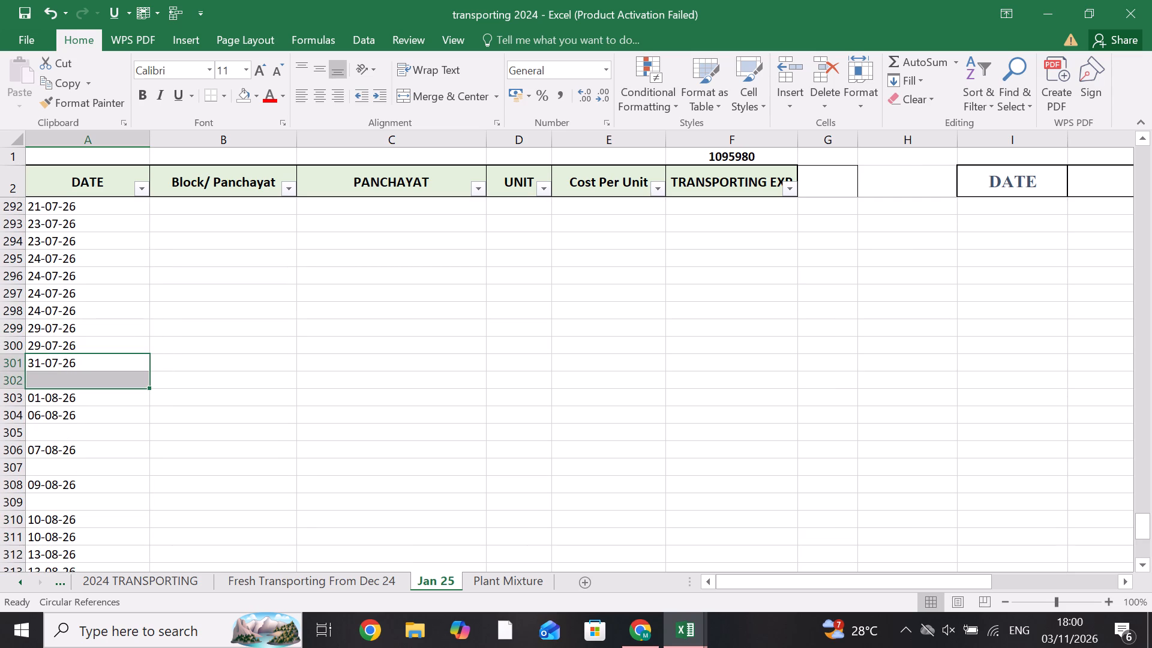
pyautogui.hotkey('ctrl', 'd')
pyautogui.moveTo(52, 411); pyautogui.dragTo(53, 431)
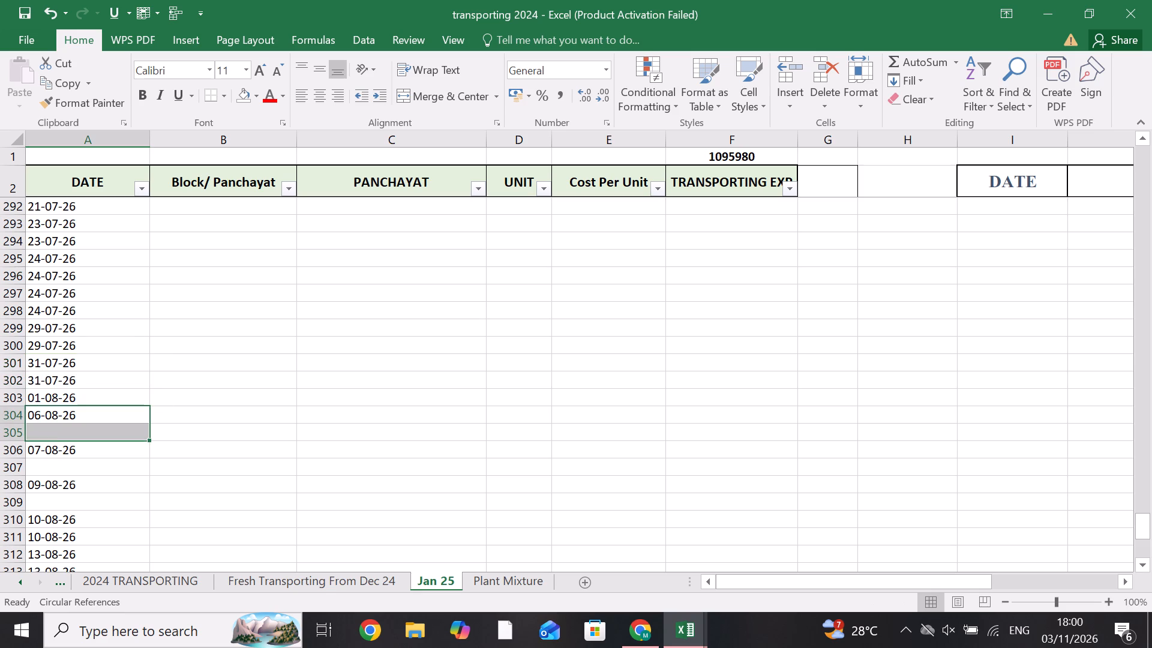
pyautogui.hotkey('ctrl', 'd')
pyautogui.moveTo(47, 451); pyautogui.dragTo(50, 464)
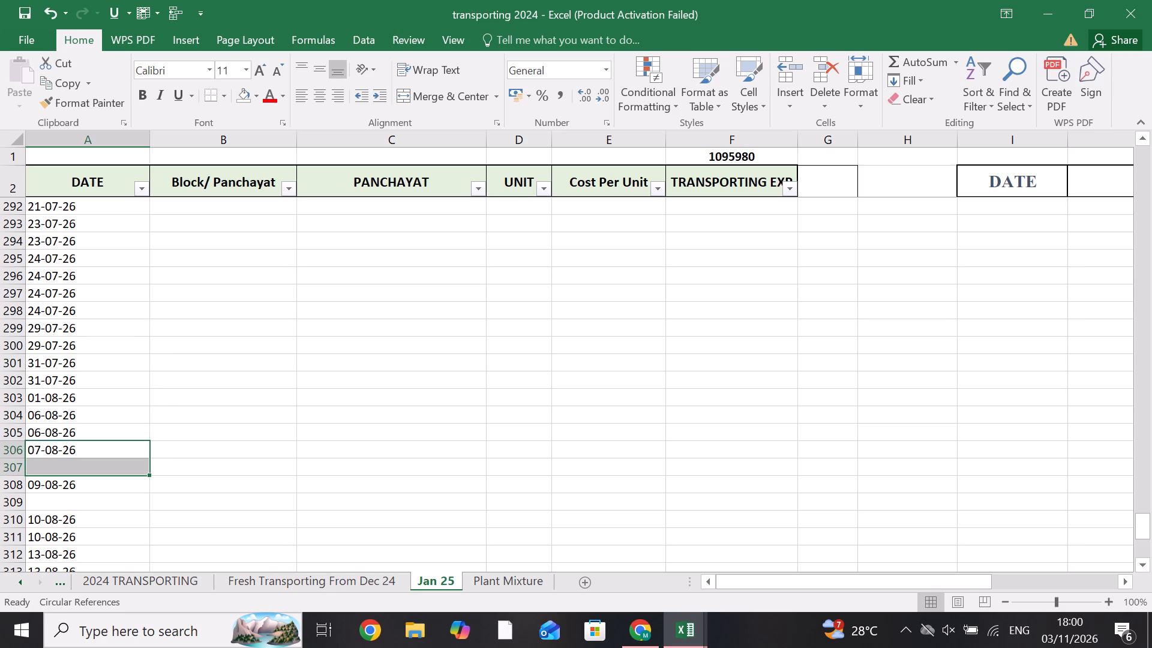
pyautogui.hotkey('ctrl', 'd')
pyautogui.moveTo(55, 489); pyautogui.dragTo(55, 499)
pyautogui.hotkey('ctrl', 'd')
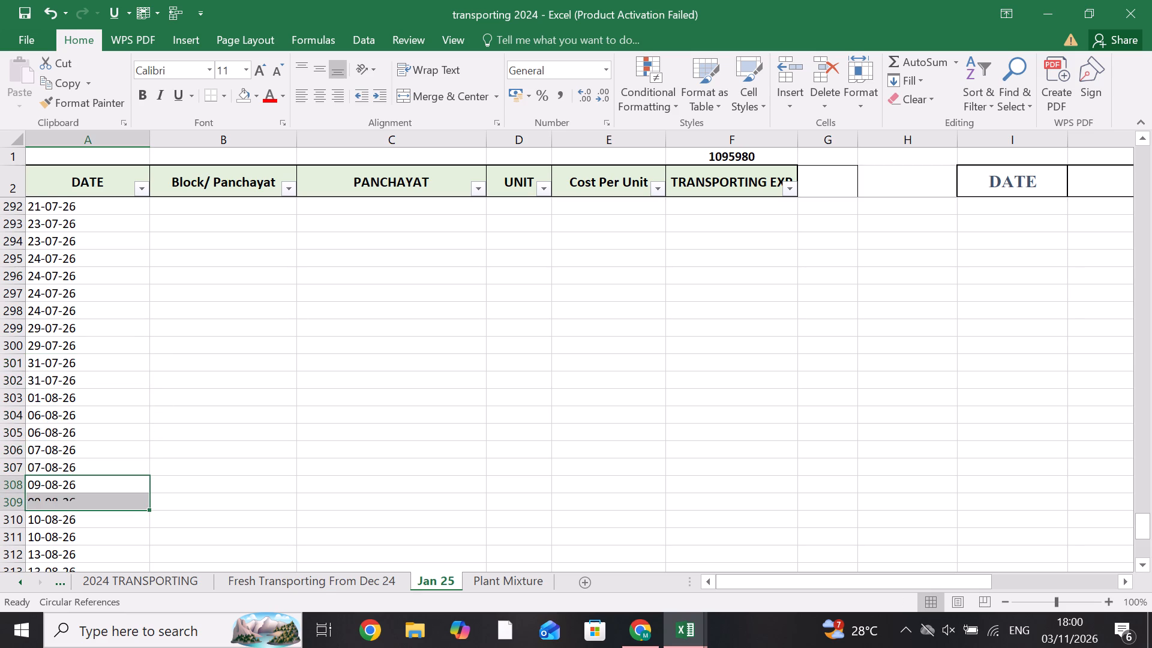
# Copy the Page 3 Logs dates in A2:A27 into the Jan 25 sheet's DATE column, starting at A327.
pyautogui.scroll(-2, 76, 469)
pyautogui.click(65, 331)
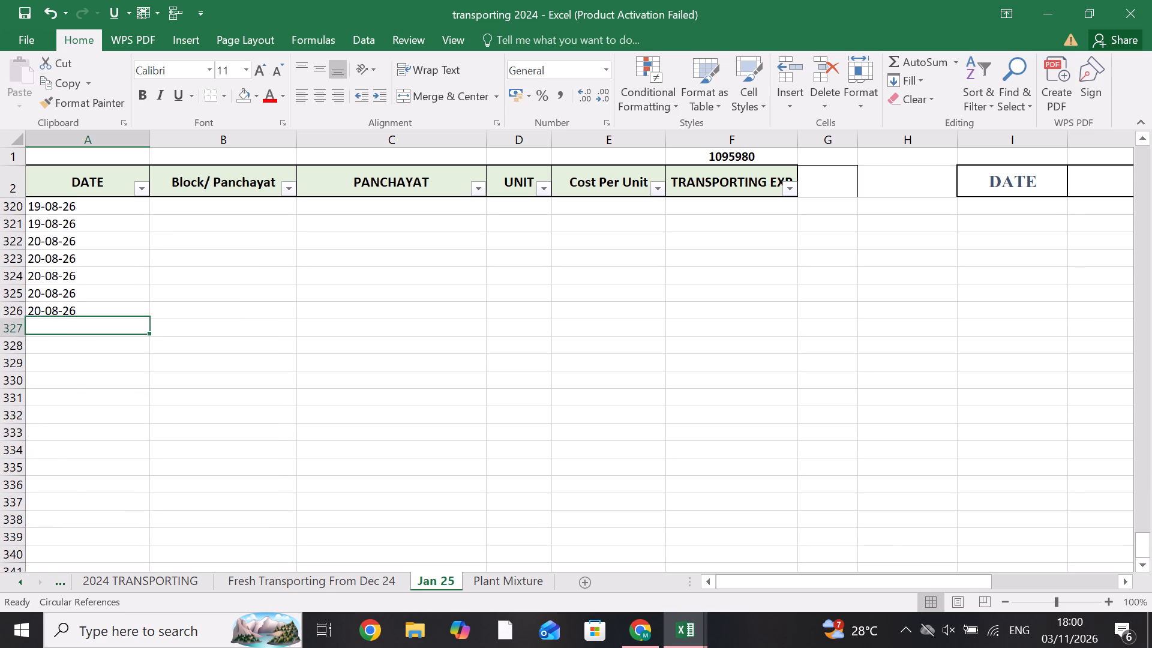
pyautogui.hotkey('alt', 'Tab')
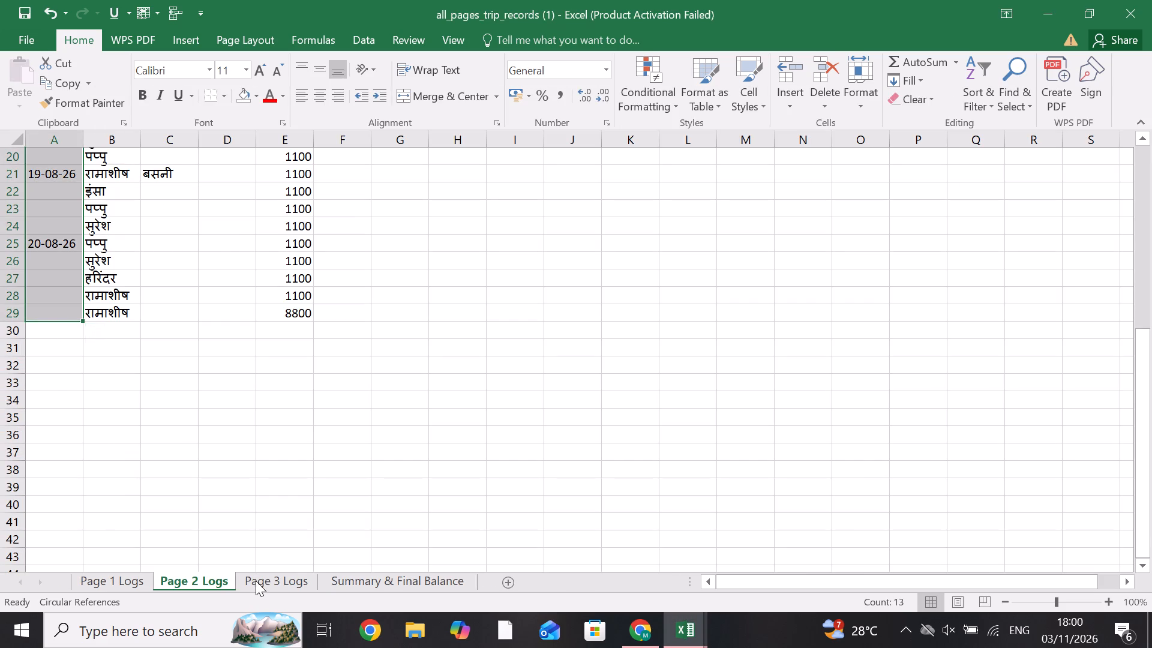
pyautogui.click(256, 581)
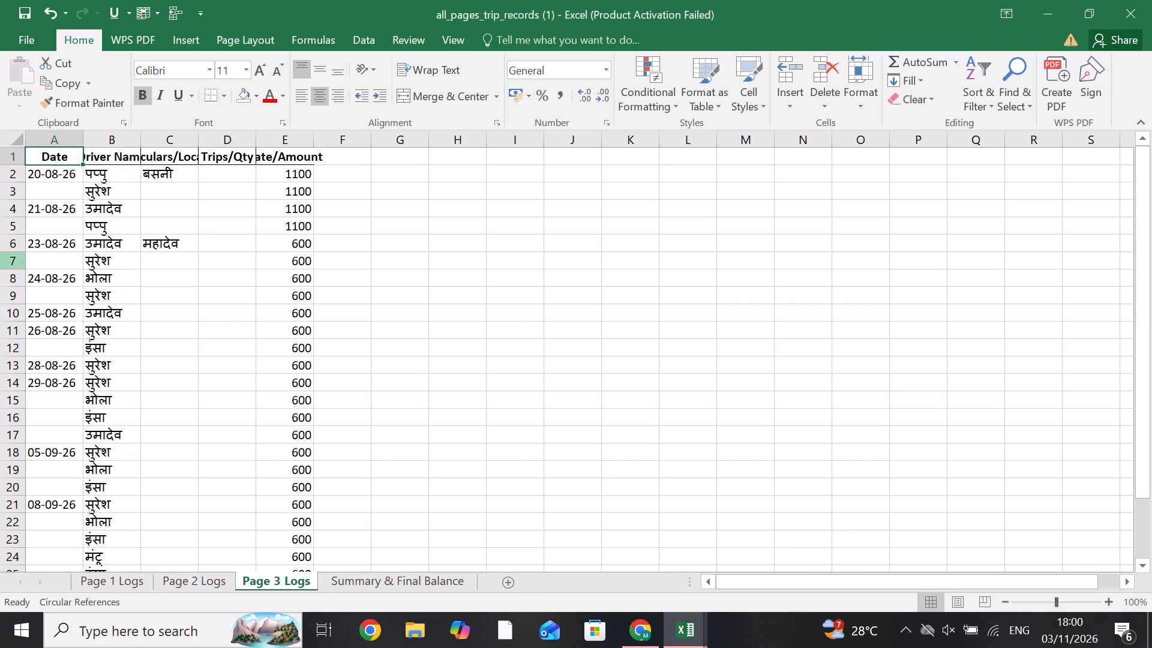
pyautogui.click(59, 174)
pyautogui.hotkey('shift', 'pagedown')
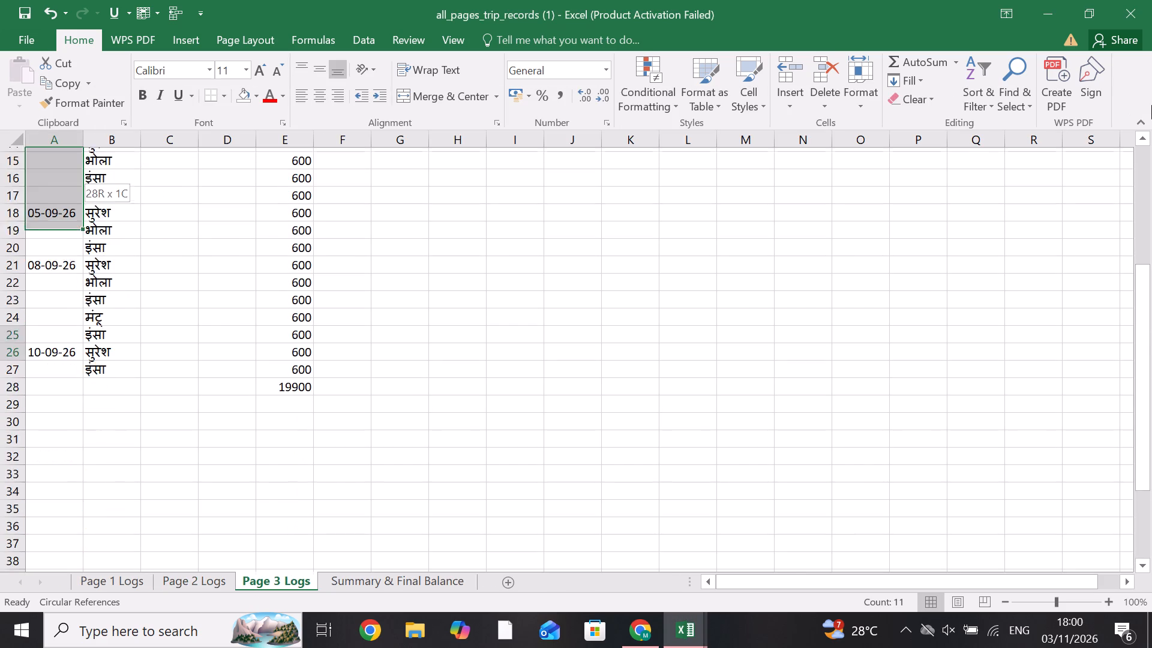
pyautogui.hotkey('shift', 'Down')
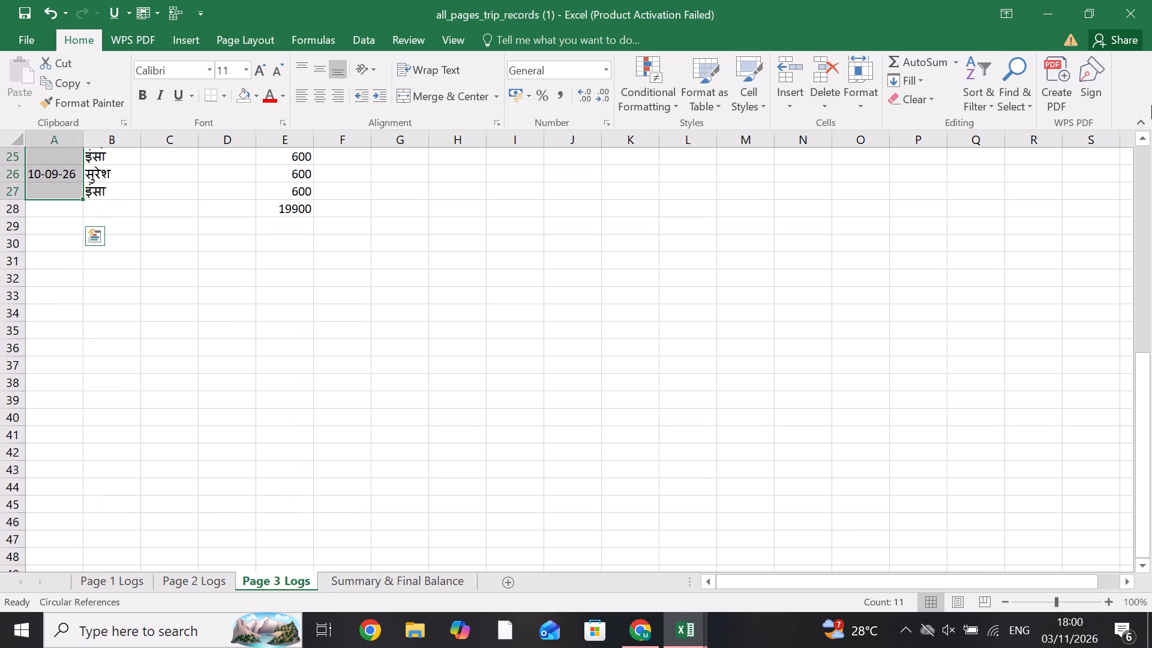
pyautogui.hotkey('ctrl', 'd')
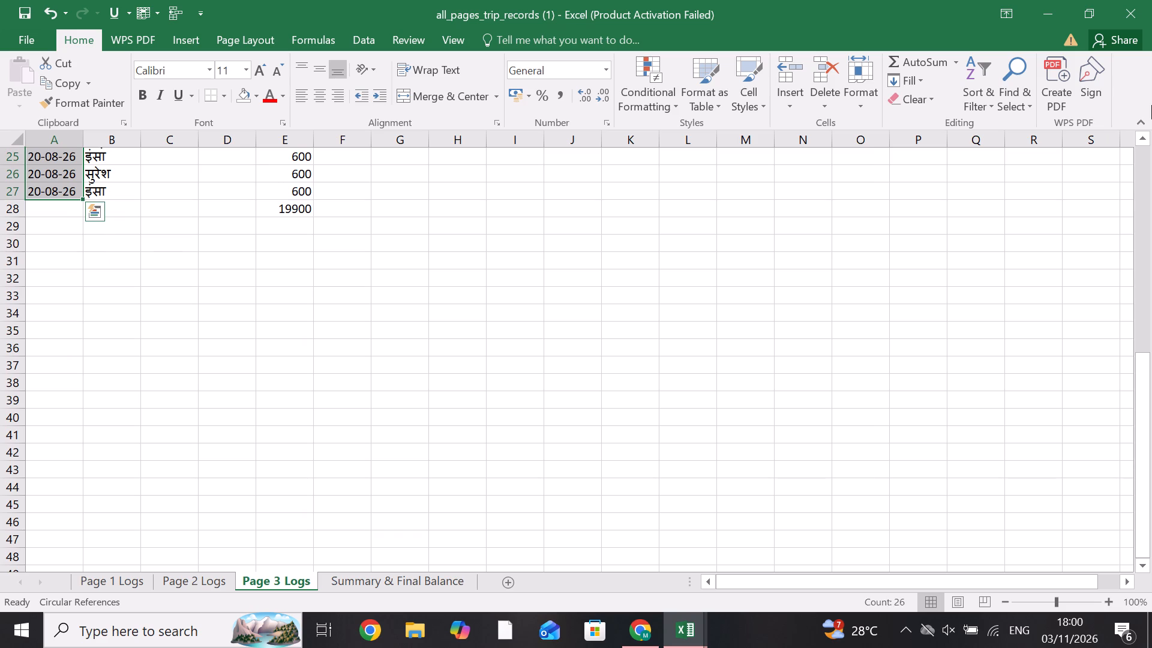
pyautogui.hotkey('ctrl', 'z')
pyautogui.hotkey('ctrl', 'c')
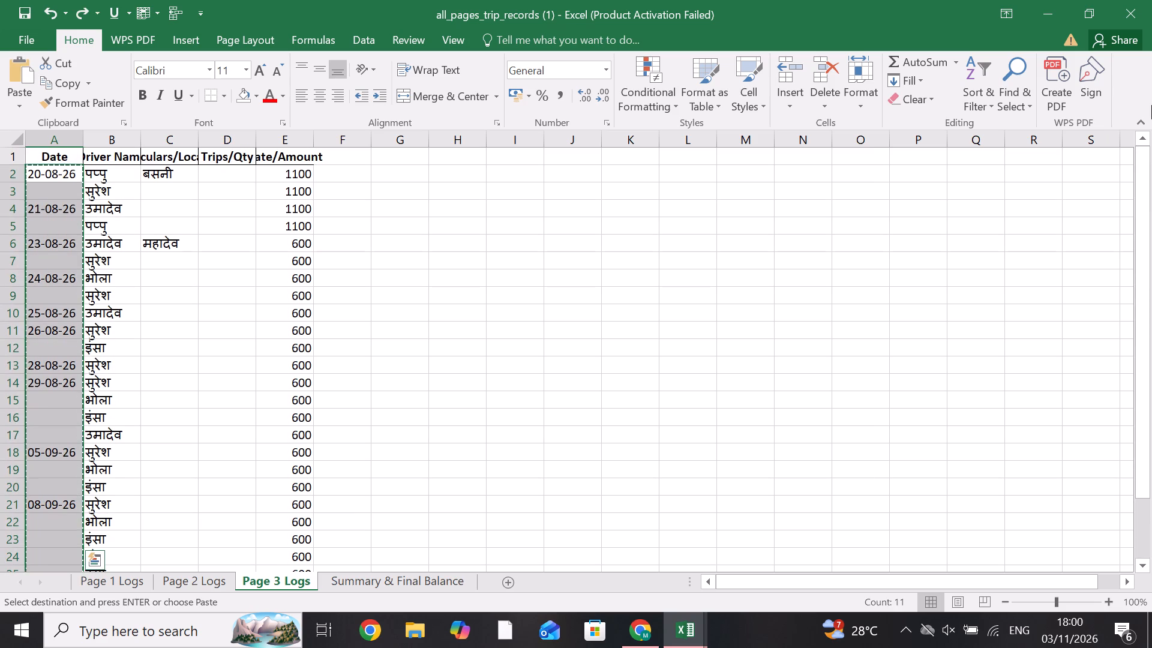
pyautogui.hotkey('alt', 'Tab')
pyautogui.hotkey('ctrl', 'v')
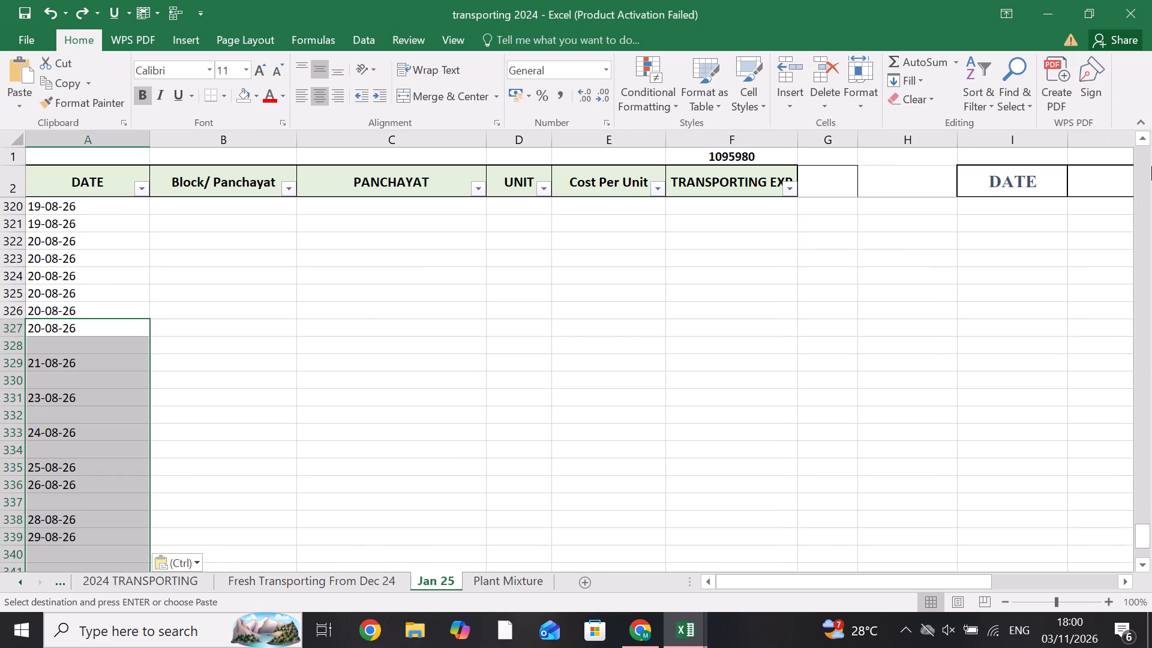
# Fill the blank DATE cells in rows 337–352 with the date above each: 26-08-26, 29-08-26, 05-09-26, 08-09-26 and 10-09-26.
pyautogui.scroll(-1, 1151, 140)
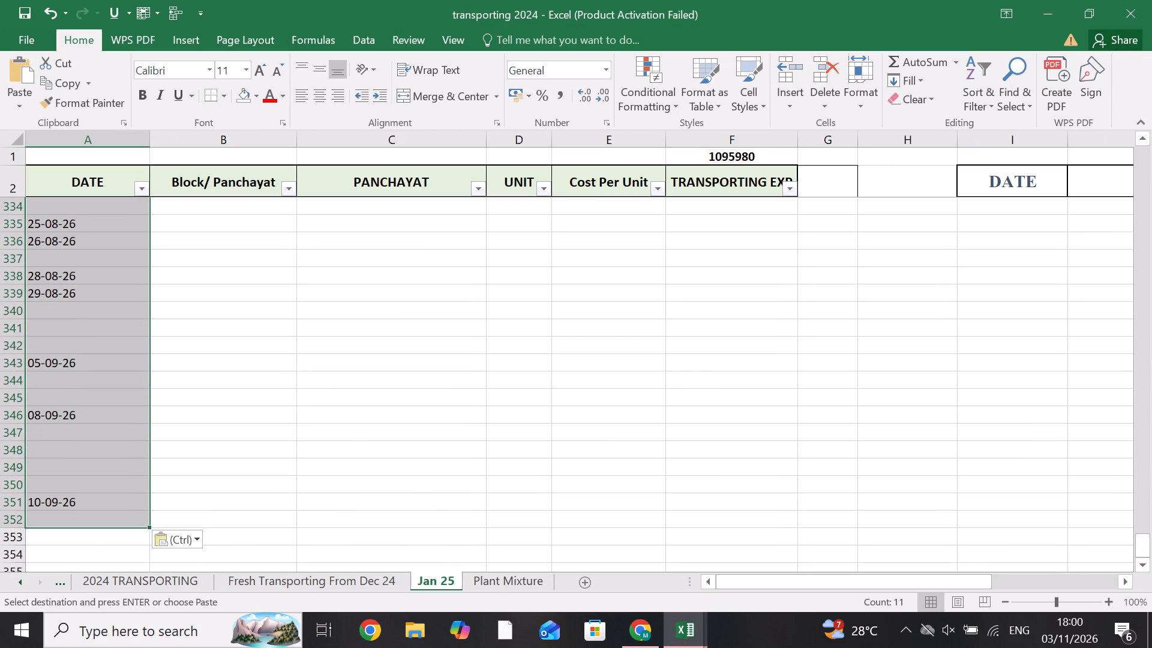
pyautogui.moveTo(66, 505); pyautogui.dragTo(68, 514)
pyautogui.hotkey('ctrl', 'd')
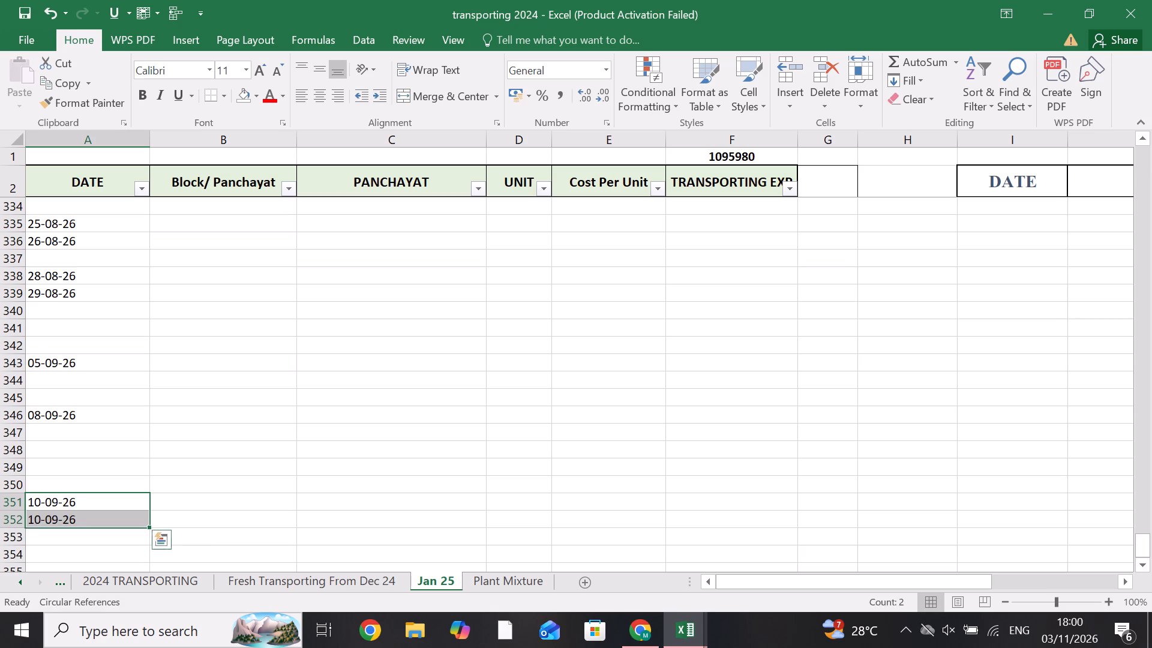
pyautogui.moveTo(70, 419); pyautogui.dragTo(70, 482)
pyautogui.hotkey('ctrl', 'd')
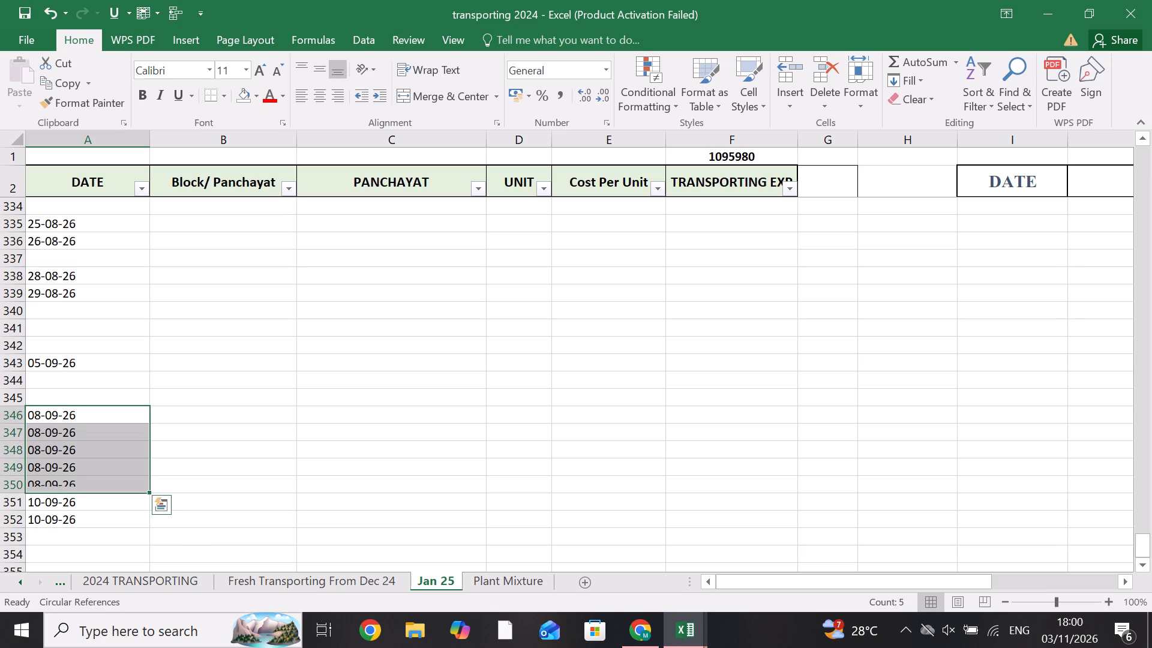
pyautogui.moveTo(75, 361); pyautogui.dragTo(82, 397)
pyautogui.hotkey('ctrl', 'd')
pyautogui.moveTo(101, 295); pyautogui.dragTo(101, 319)
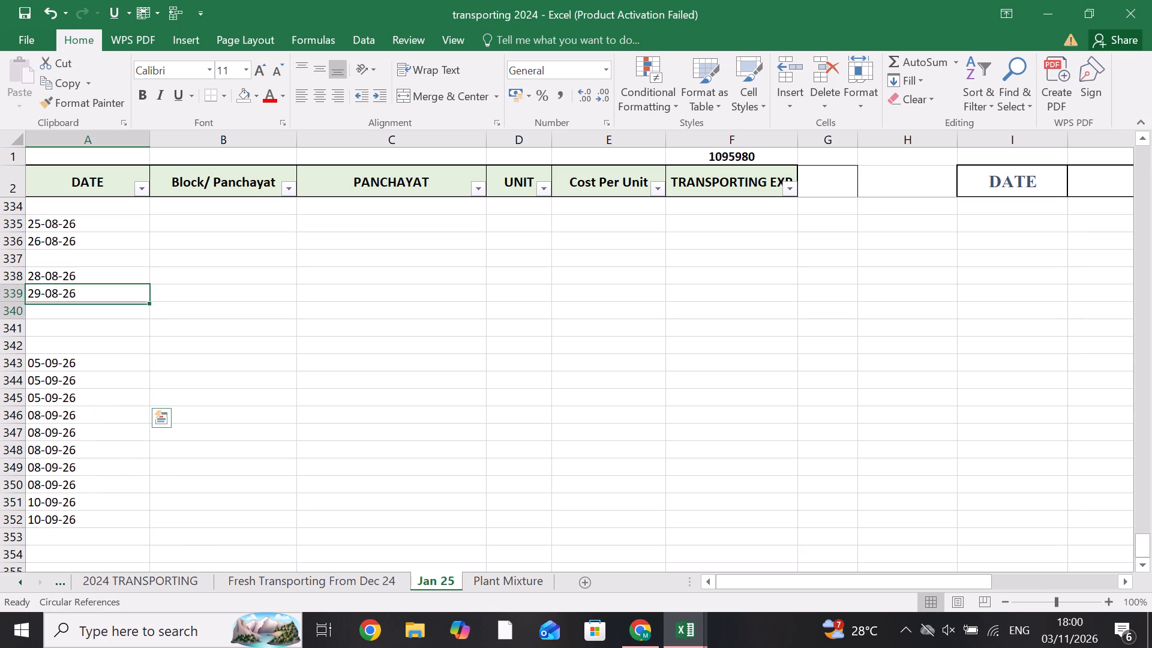
pyautogui.moveTo(101, 319); pyautogui.dragTo(101, 341)
pyautogui.hotkey('ctrl', 'd')
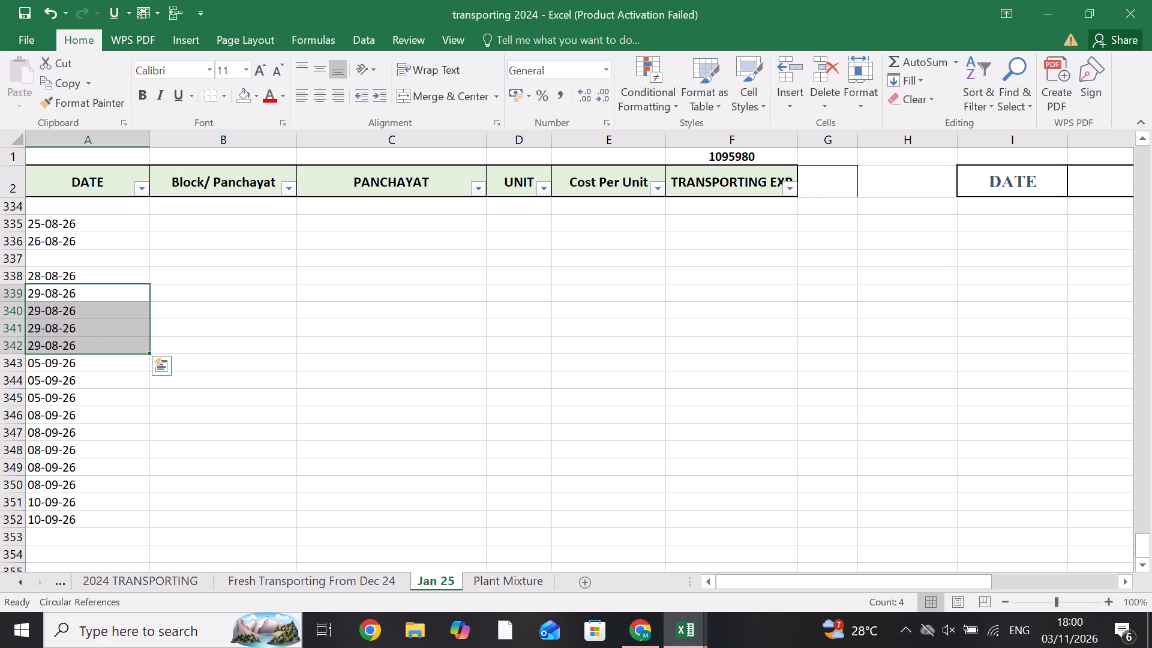
pyautogui.moveTo(102, 249); pyautogui.dragTo(104, 259)
pyautogui.hotkey('ctrl', 'd')
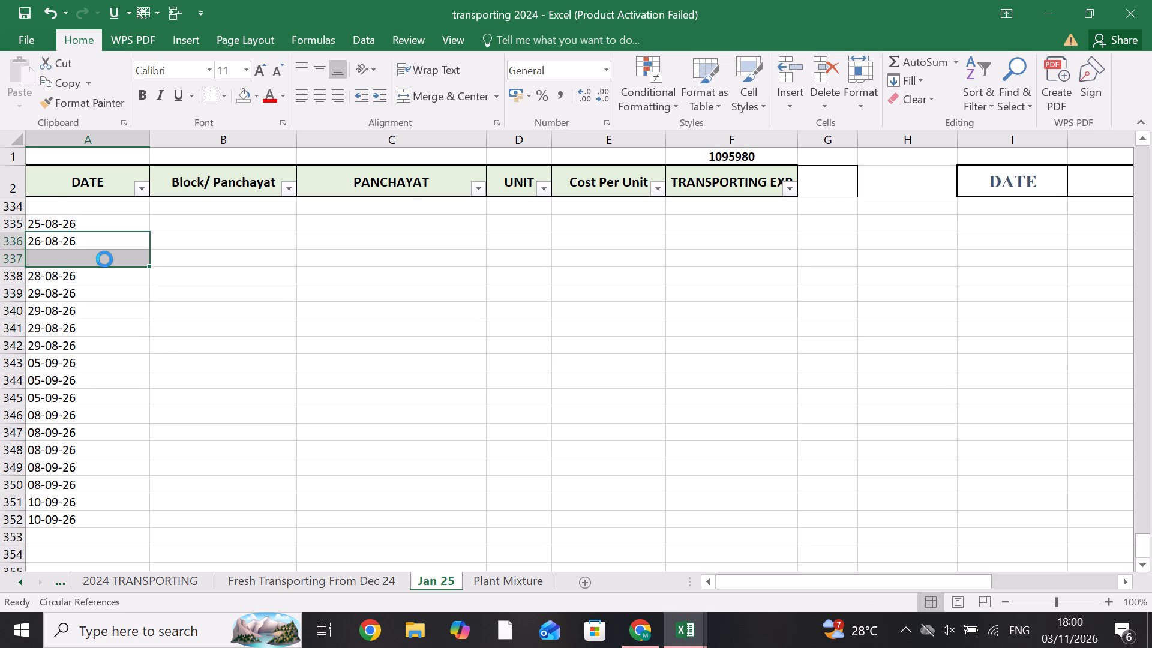
# Fill the blank DATE cells down: 20-08-26 in row 328, 21-08-26 in 330, 23-08-26 in 332 and 24-08-26 in 334.
pyautogui.scroll(1, 104, 259)
pyautogui.moveTo(76, 325); pyautogui.dragTo(76, 346)
pyautogui.hotkey('ctrl', 'd')
pyautogui.moveTo(76, 362); pyautogui.dragTo(76, 374)
pyautogui.hotkey('ctrl', 'd')
pyautogui.moveTo(70, 401); pyautogui.dragTo(70, 411)
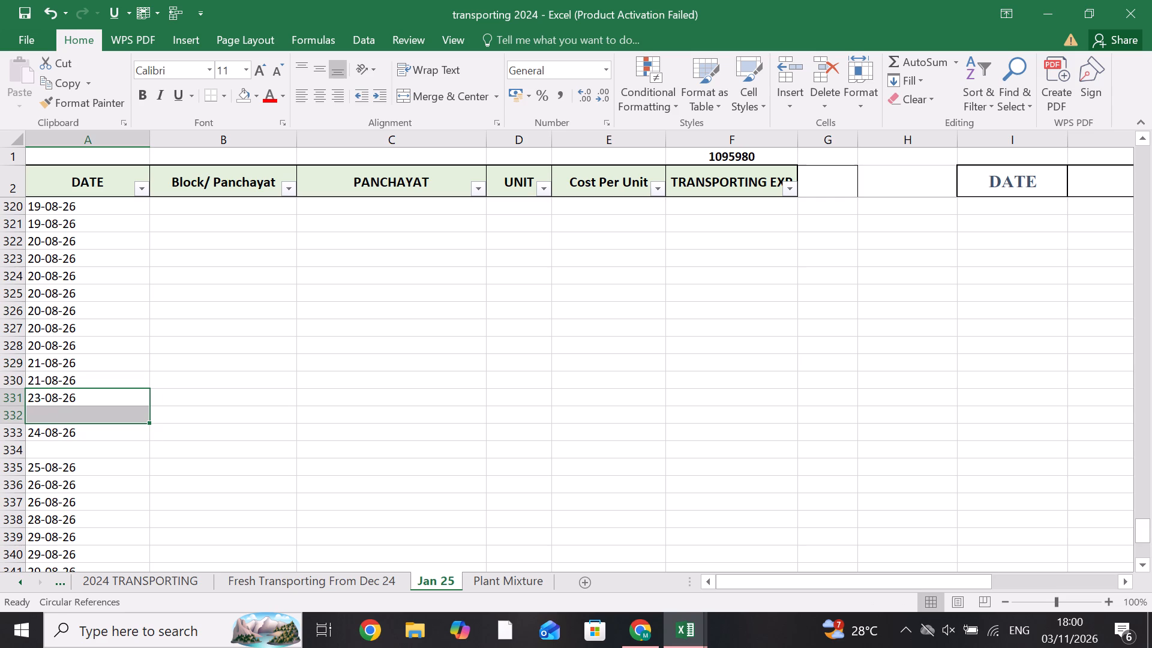
pyautogui.hotkey('ctrl', 'd')
pyautogui.moveTo(62, 426); pyautogui.dragTo(62, 442)
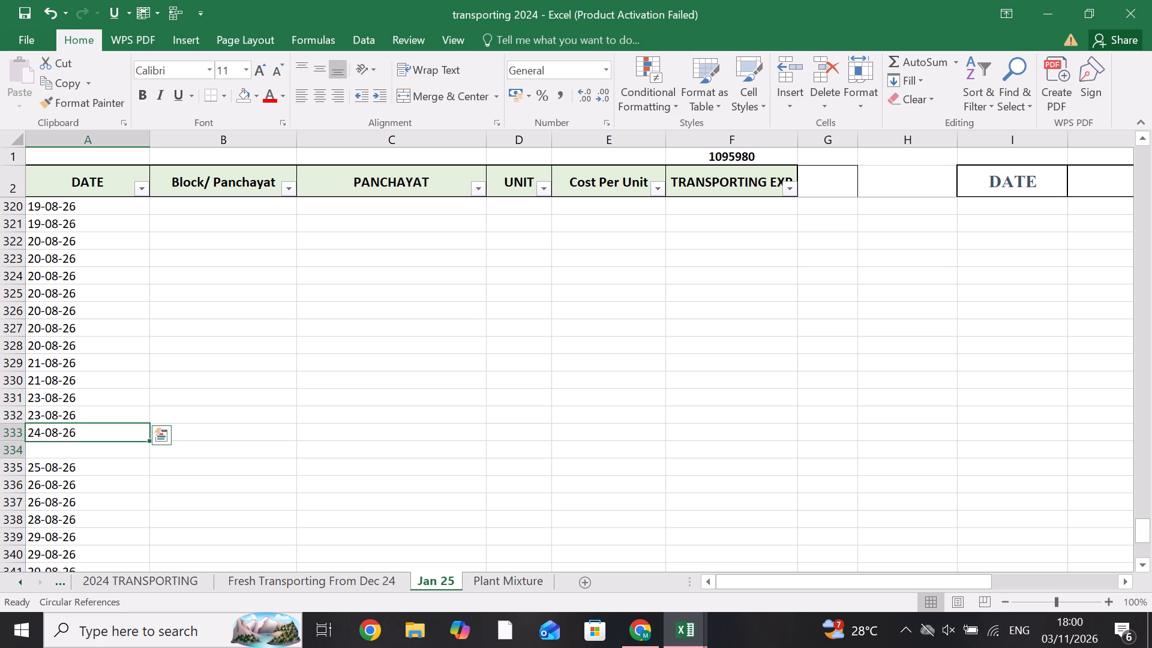
pyautogui.moveTo(62, 442); pyautogui.dragTo(62, 443)
pyautogui.hotkey('ctrl', 'd')
# Copy the Summary & Final Balance dates in A2:A4 into the Jan 25 sheet's DATE column, starting at A353.
pyautogui.scroll(-1, 137, 416)
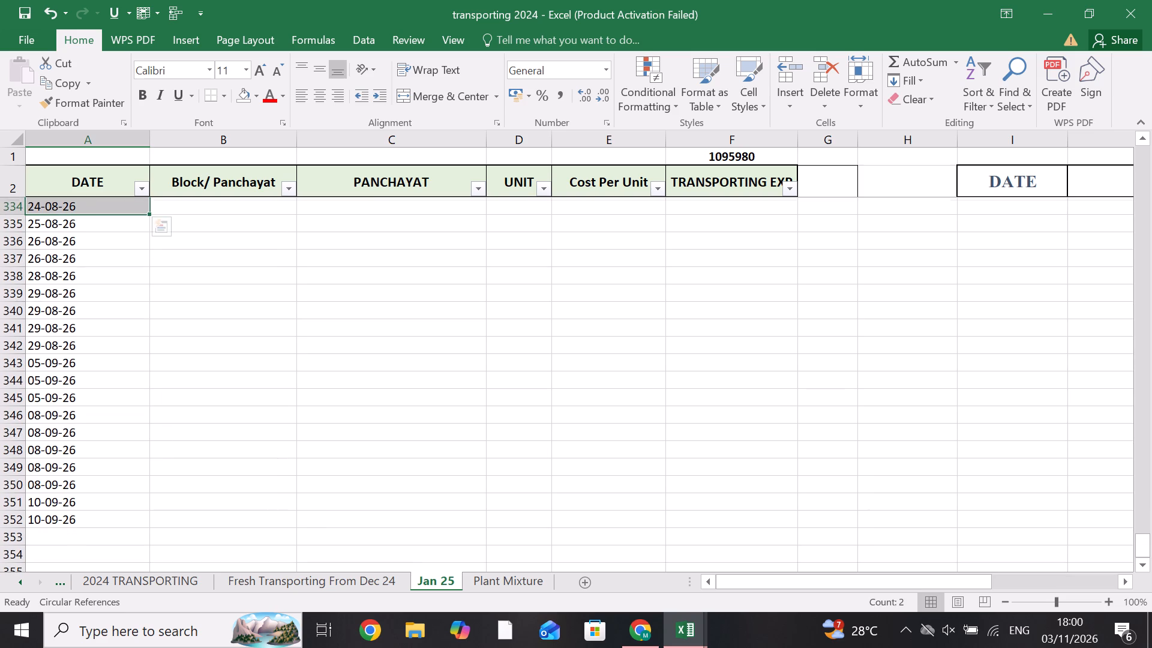
pyautogui.click(73, 533)
pyautogui.hotkey('alt', 'Tab')
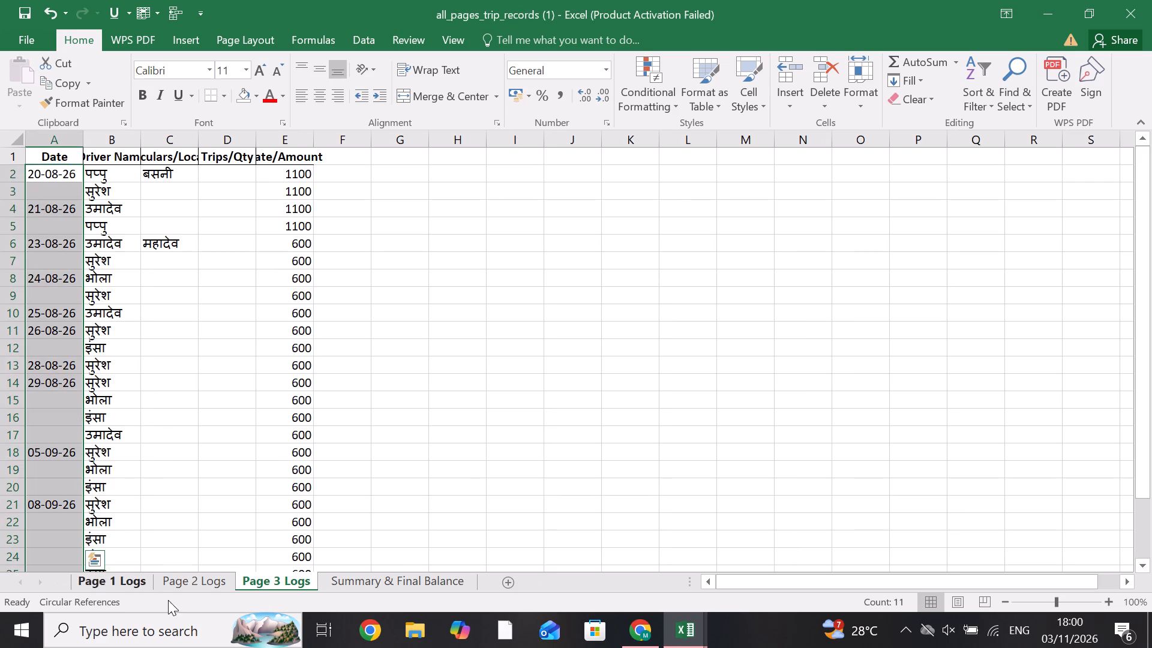
pyautogui.click(349, 589)
pyautogui.scroll(1, 0, 194)
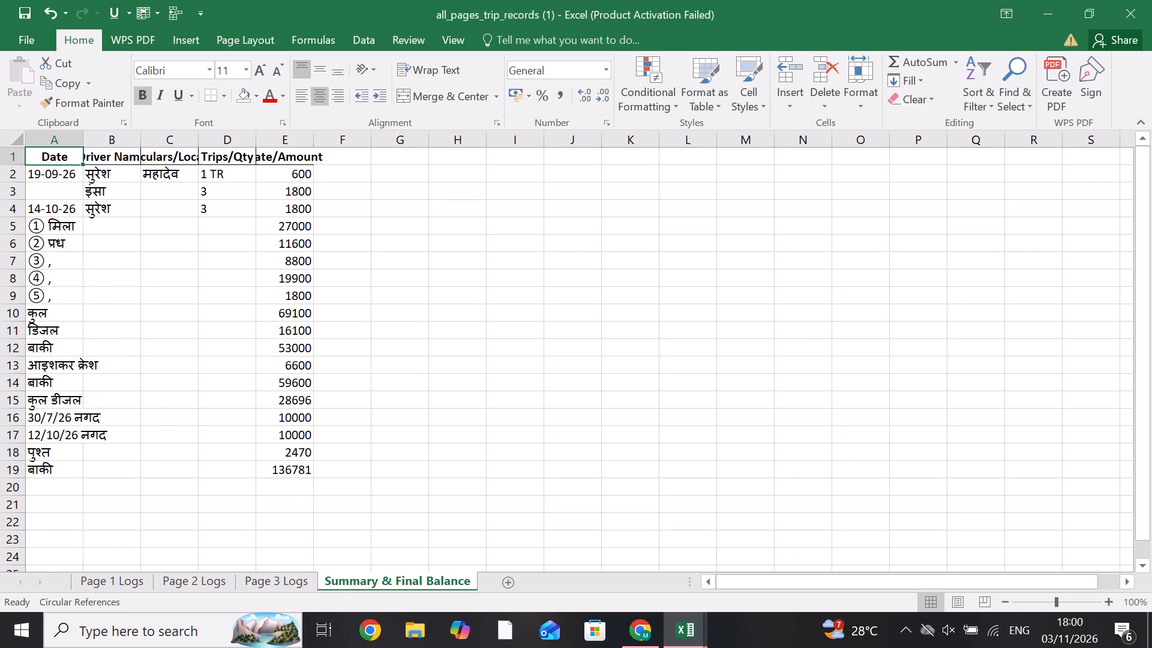
pyautogui.moveTo(42, 167); pyautogui.dragTo(62, 203)
pyautogui.hotkey('ctrl', 'c')
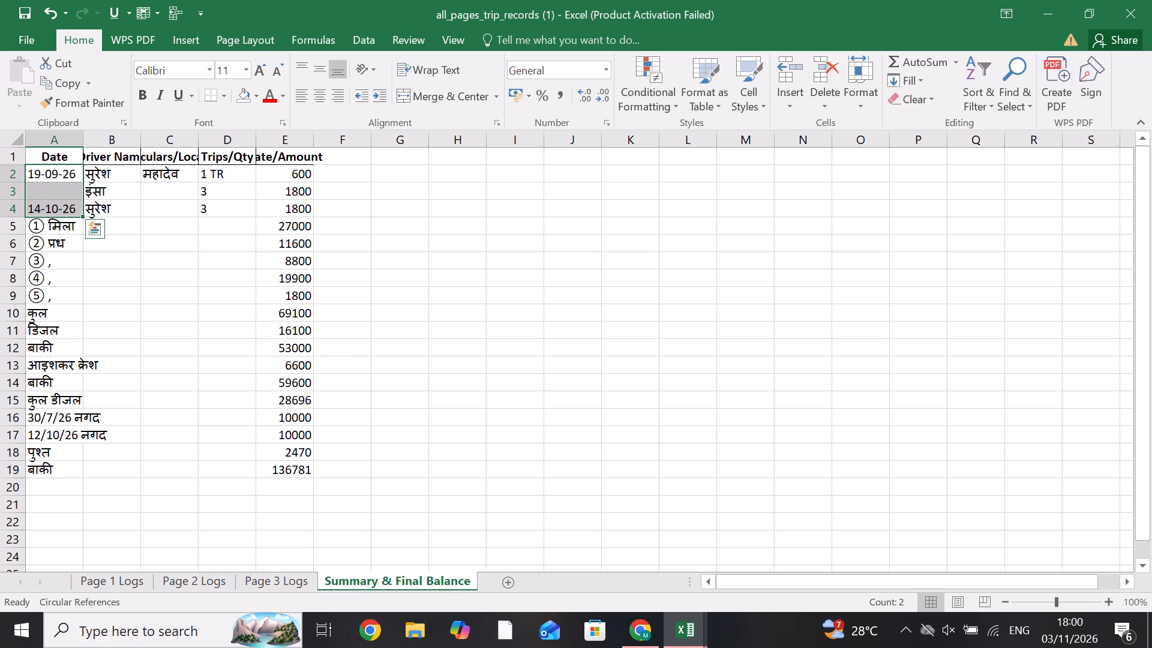
pyautogui.hotkey('alt', 'Tab')
pyautogui.hotkey('ctrl', 'v')
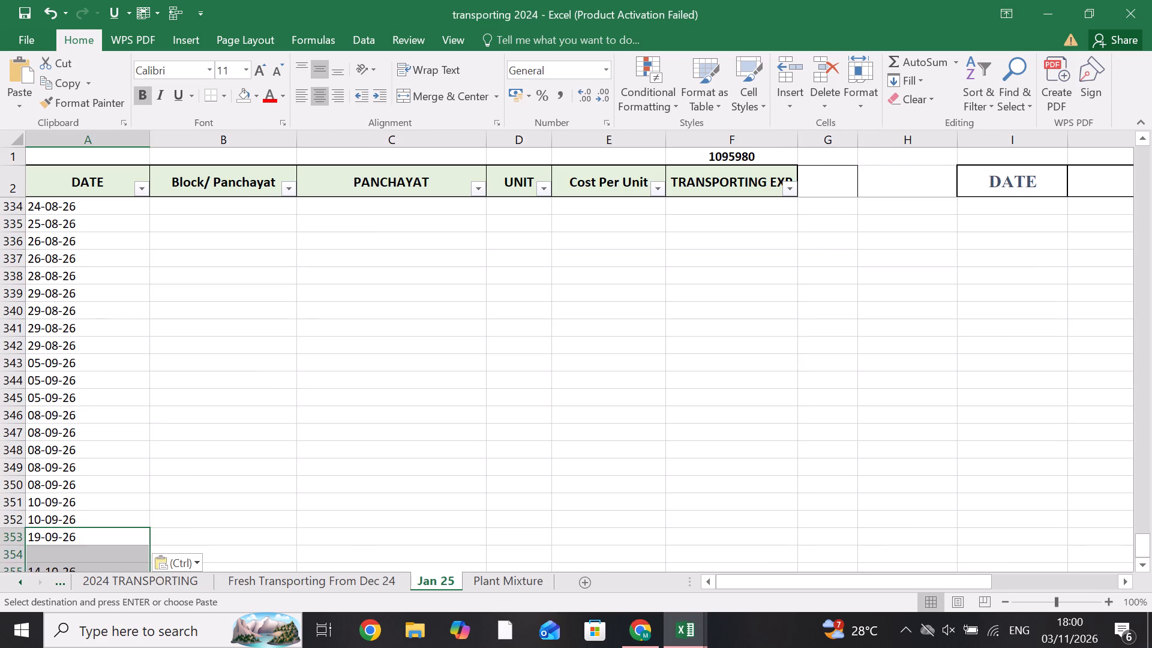
# Fill the blank DATE cell in row 354 with 19-09-26 from the row above.
pyautogui.scroll(-1, 213, 433)
pyautogui.moveTo(75, 292); pyautogui.dragTo(74, 309)
pyautogui.hotkey('ctrl', 'd')
# Review the trip entries and amounts on the Summary & Final Balance, Page 3 Logs and Page 1 Logs sheets, including Page 1's 24-06-26 row.
pyautogui.hotkey('alt', 'Tab')
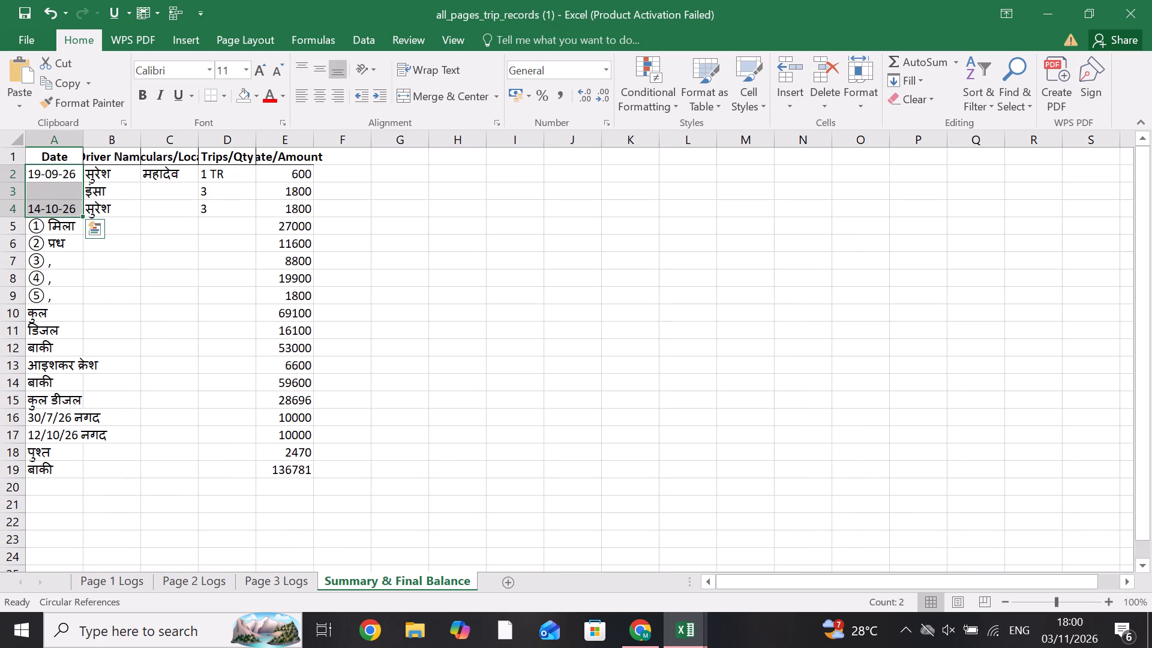
pyautogui.click(295, 473)
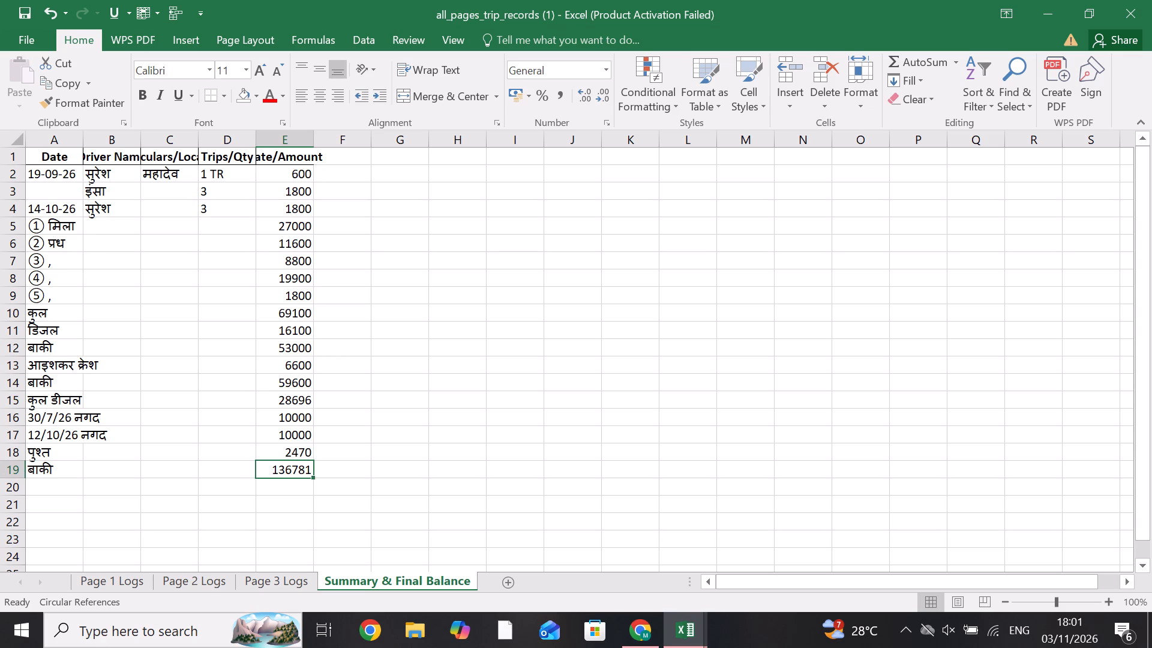
pyautogui.click(1151, 0)
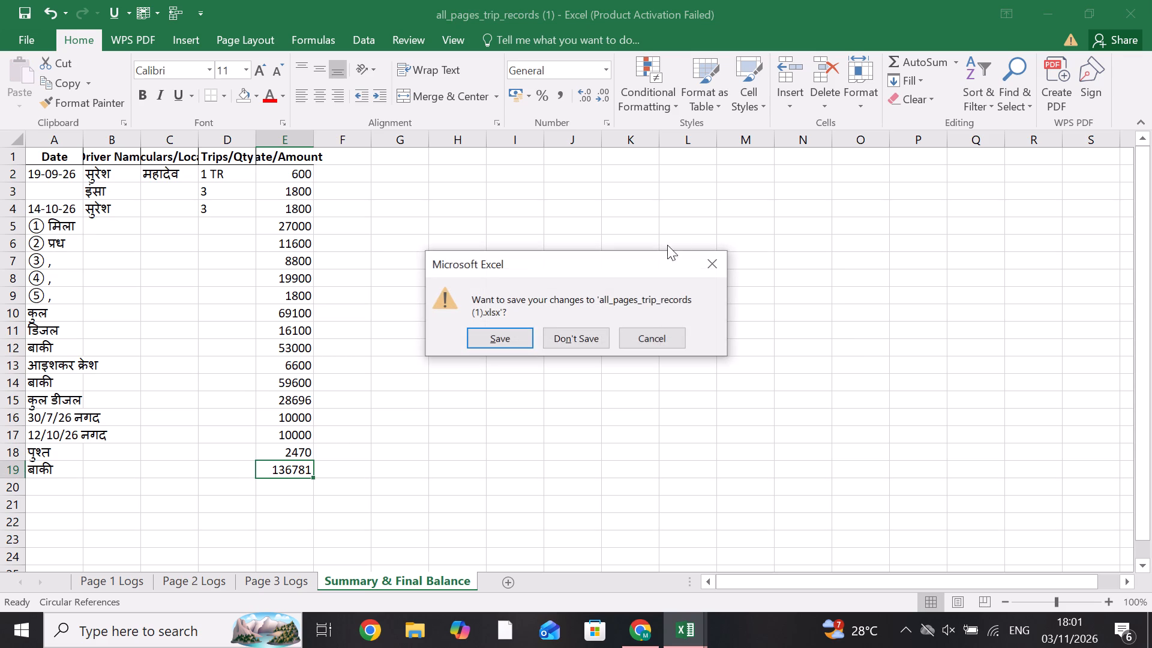
pyautogui.click(710, 261)
pyautogui.click(263, 581)
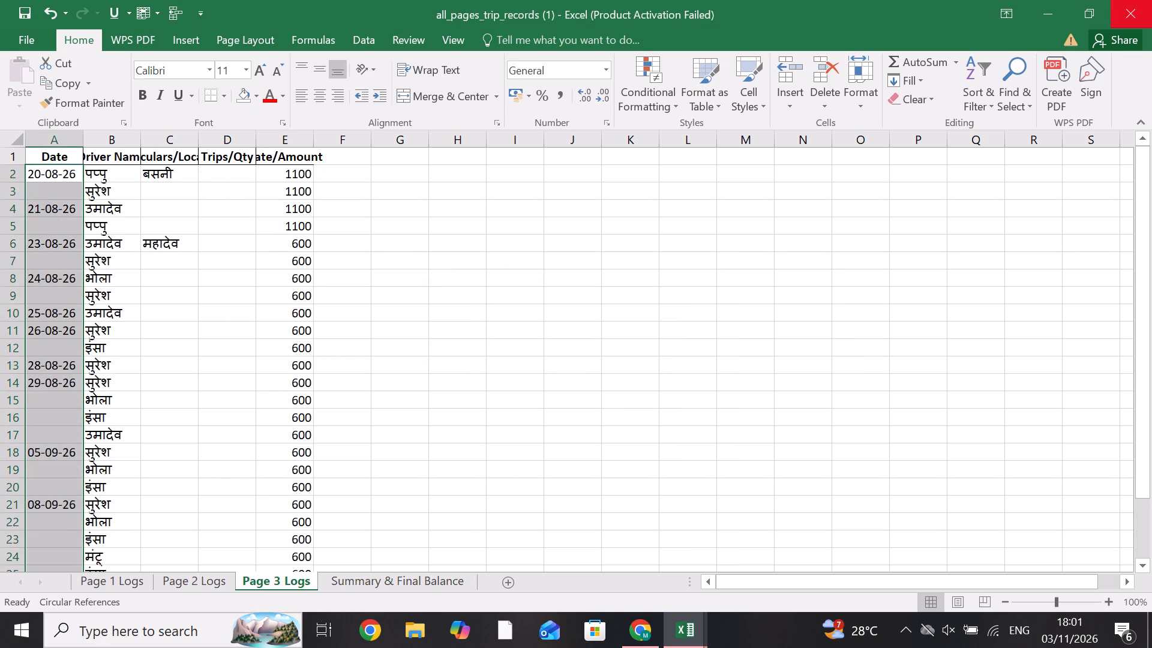
pyautogui.scroll(-2, 257, 432)
pyautogui.click(104, 579)
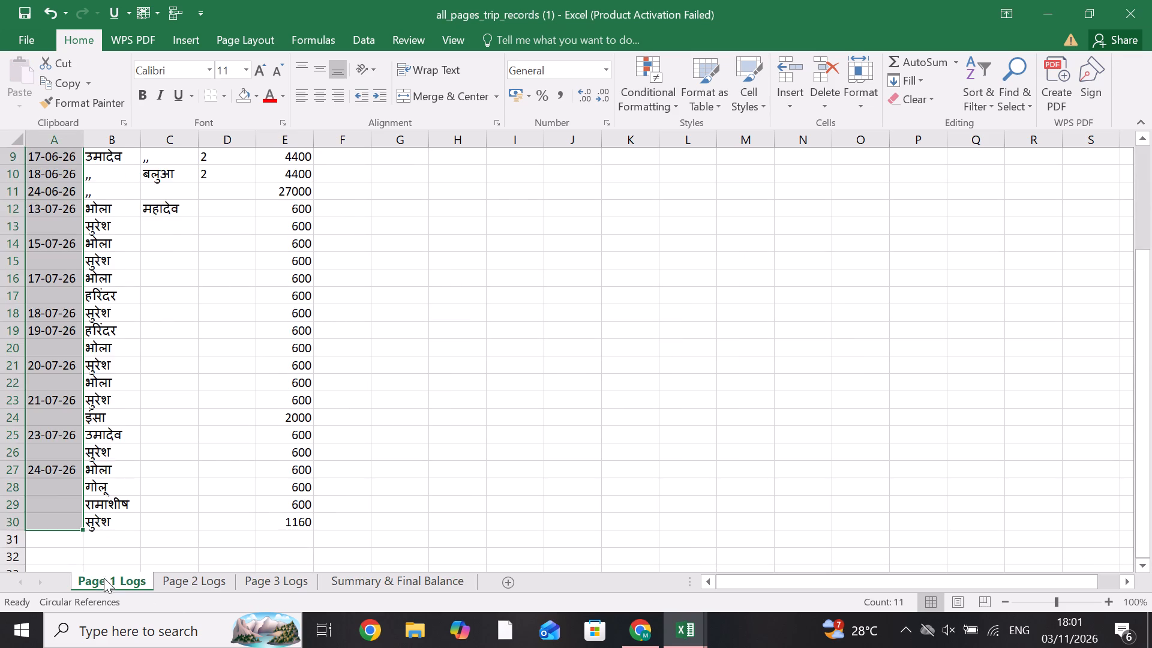
pyautogui.scroll(3, 260, 397)
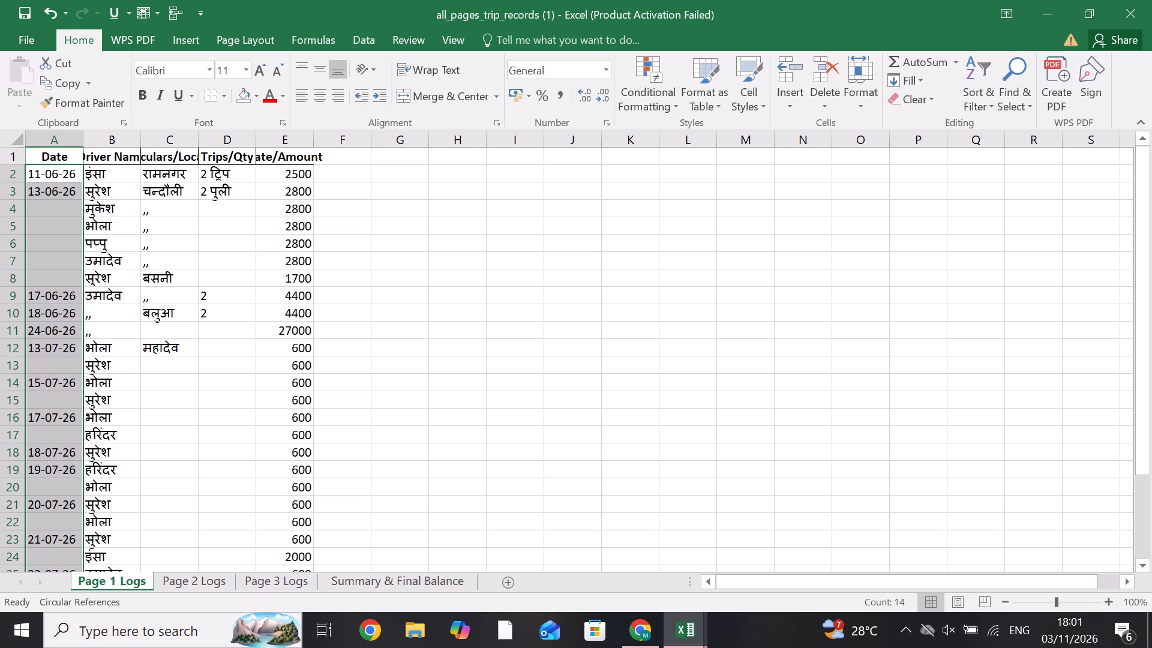
pyautogui.click(2, 334)
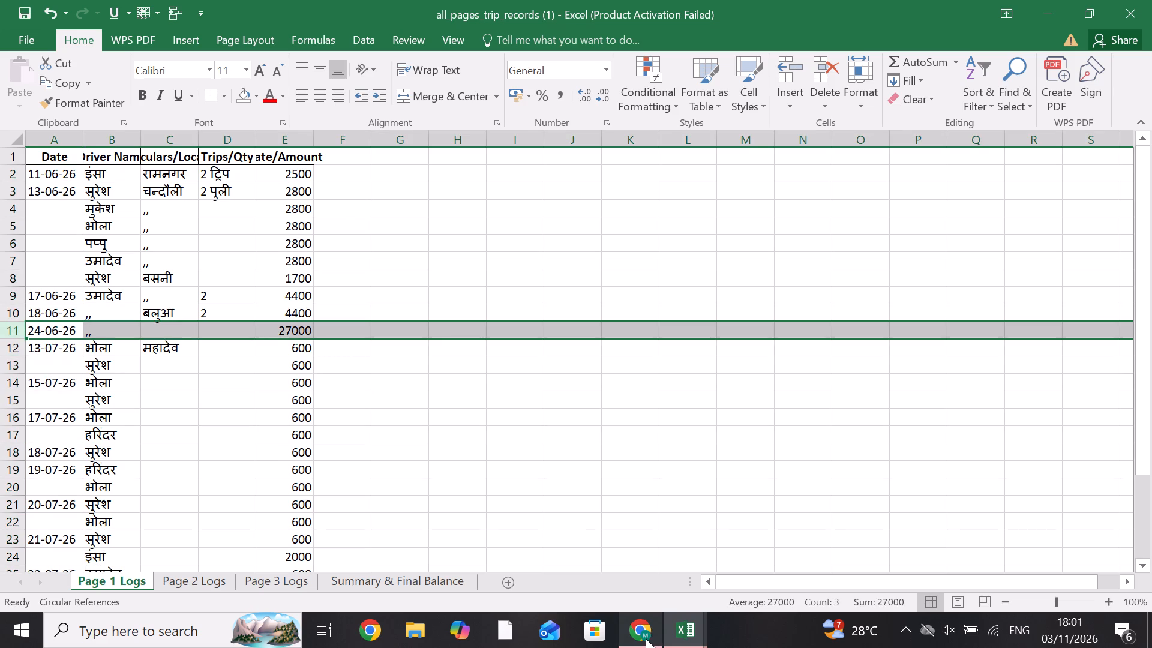
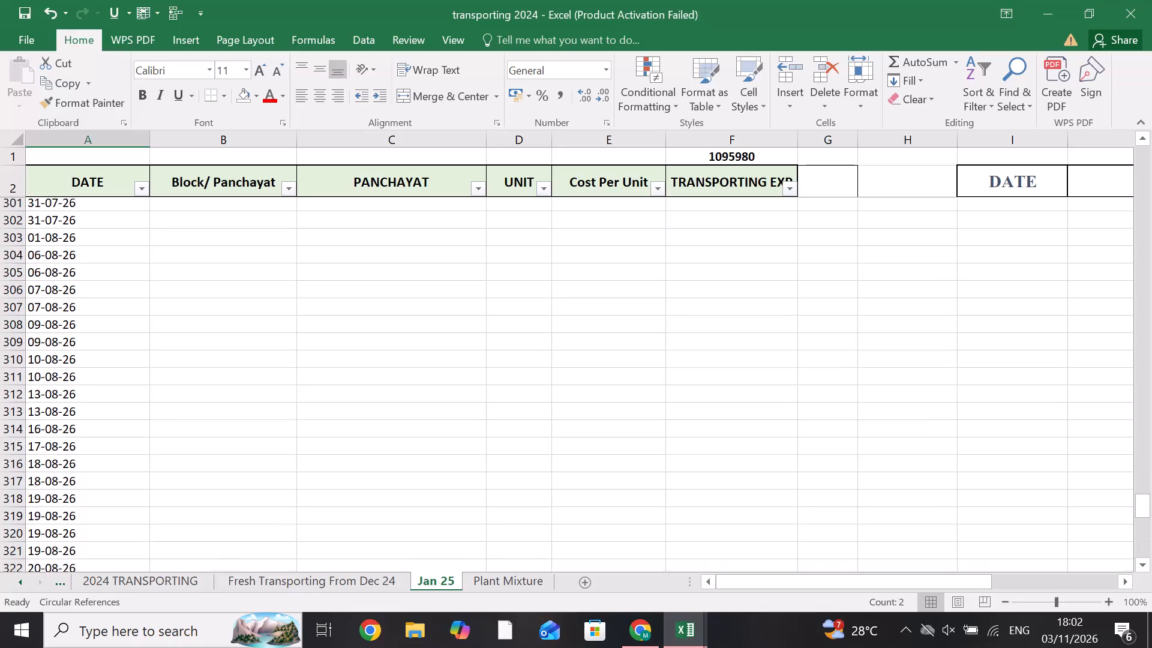
# Change the month to 08 in the Jan 25 sheet's DATE cells A277 to A279, giving 17-08-26, 18-08-26 and 24-08-26.
pyautogui.scroll(2, 80, 245)
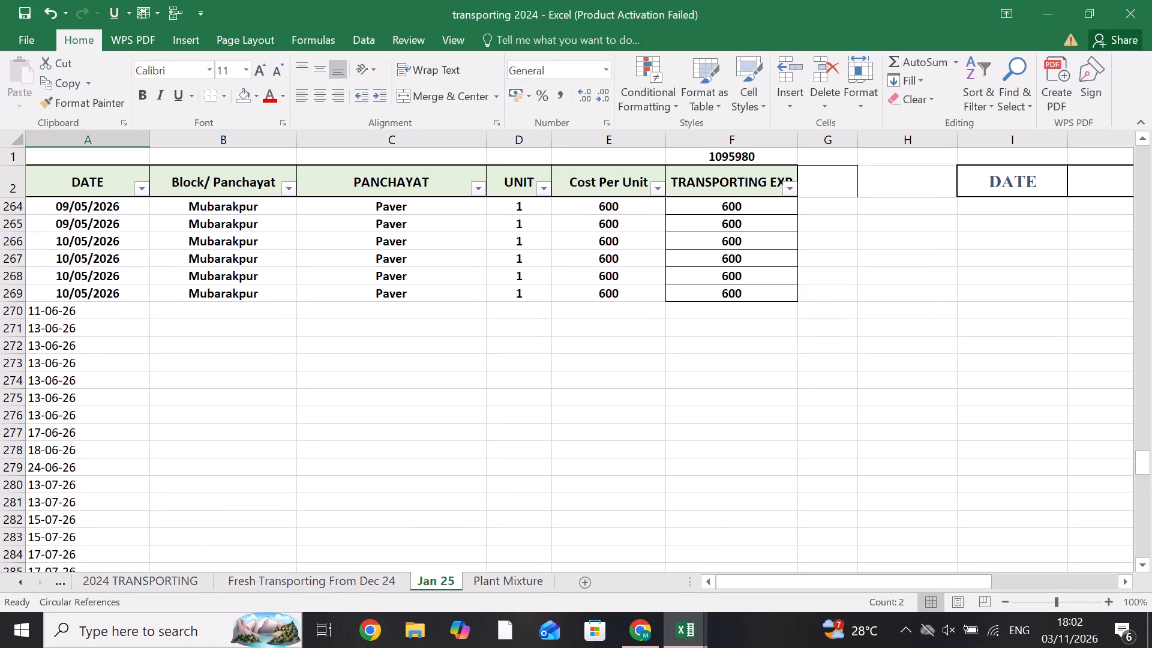
pyautogui.click(52, 436)
pyautogui.doubleClick(56, 432)
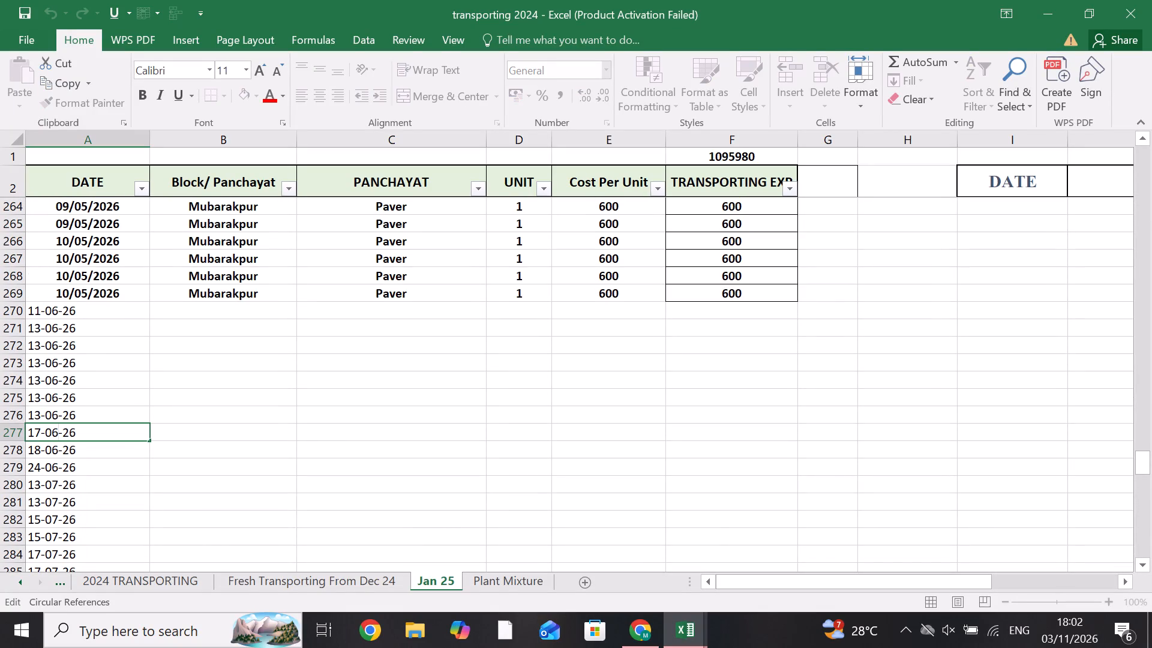
pyautogui.press('BackSpace')
pyautogui.press('8')
pyautogui.press('Return')
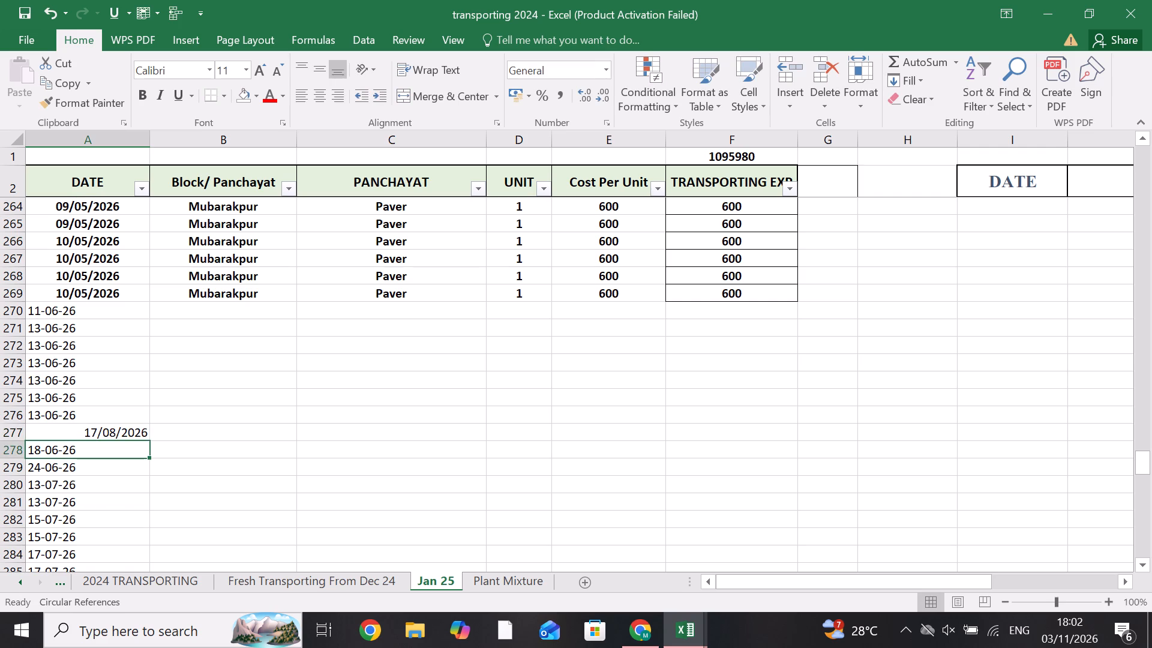
pyautogui.doubleClick(60, 455)
pyautogui.press('BackSpace')
pyautogui.press('8')
pyautogui.press('Return')
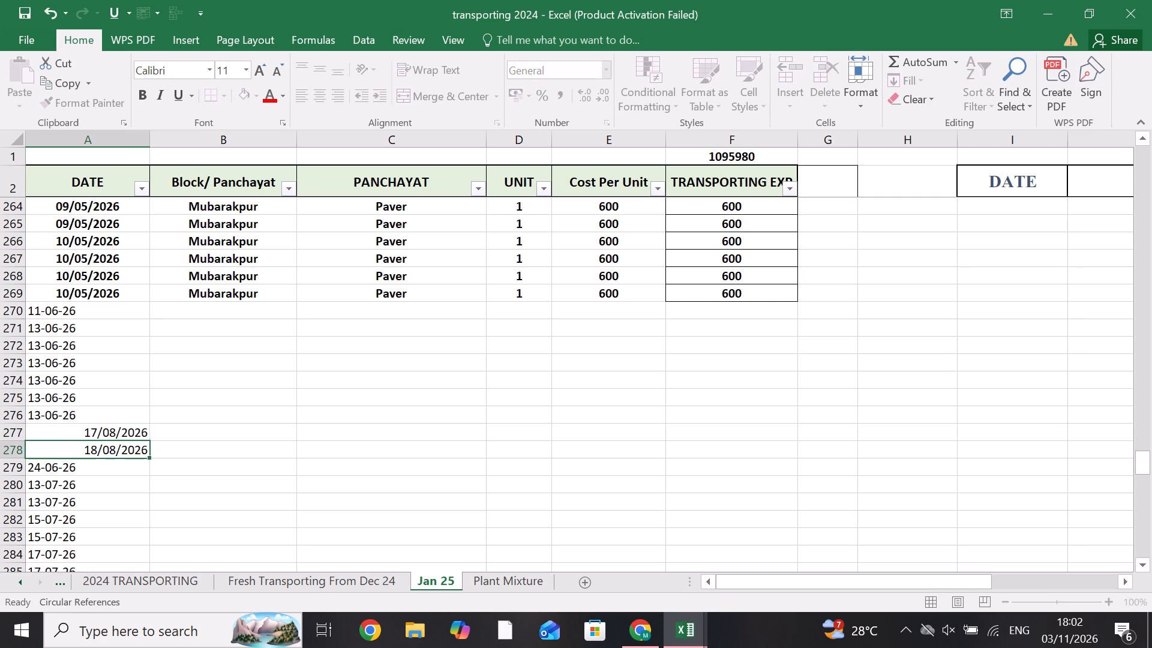
pyautogui.doubleClick(55, 473)
pyautogui.click(53, 472)
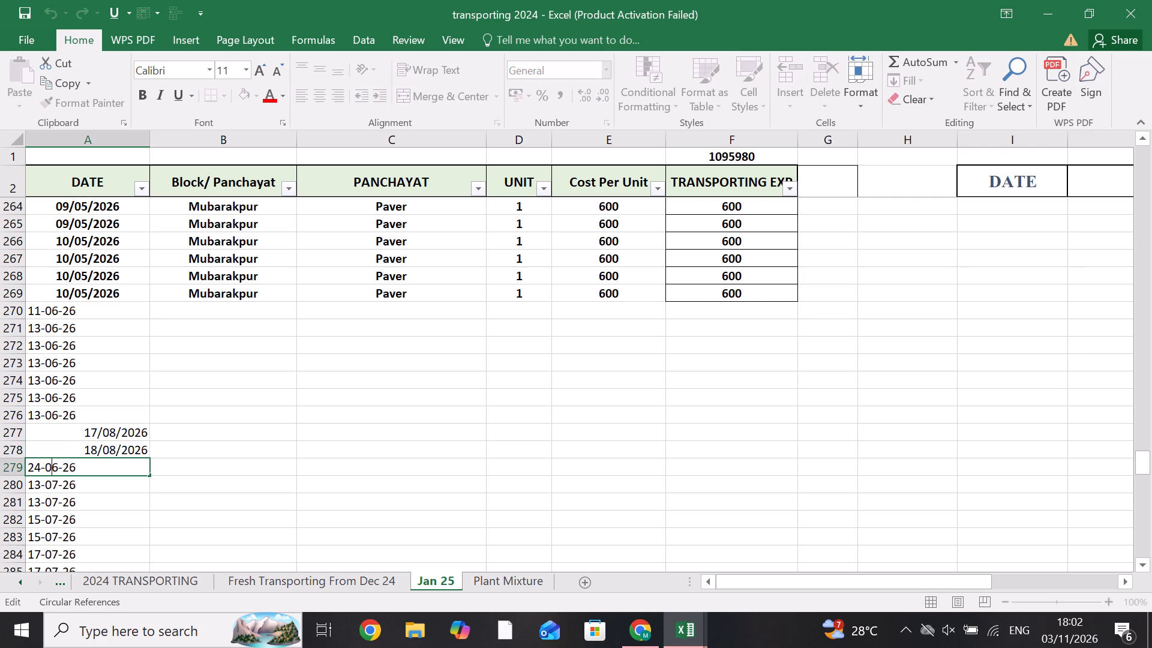
pyautogui.click(58, 472)
pyautogui.press('BackSpace')
pyautogui.press('8')
pyautogui.press('Return')
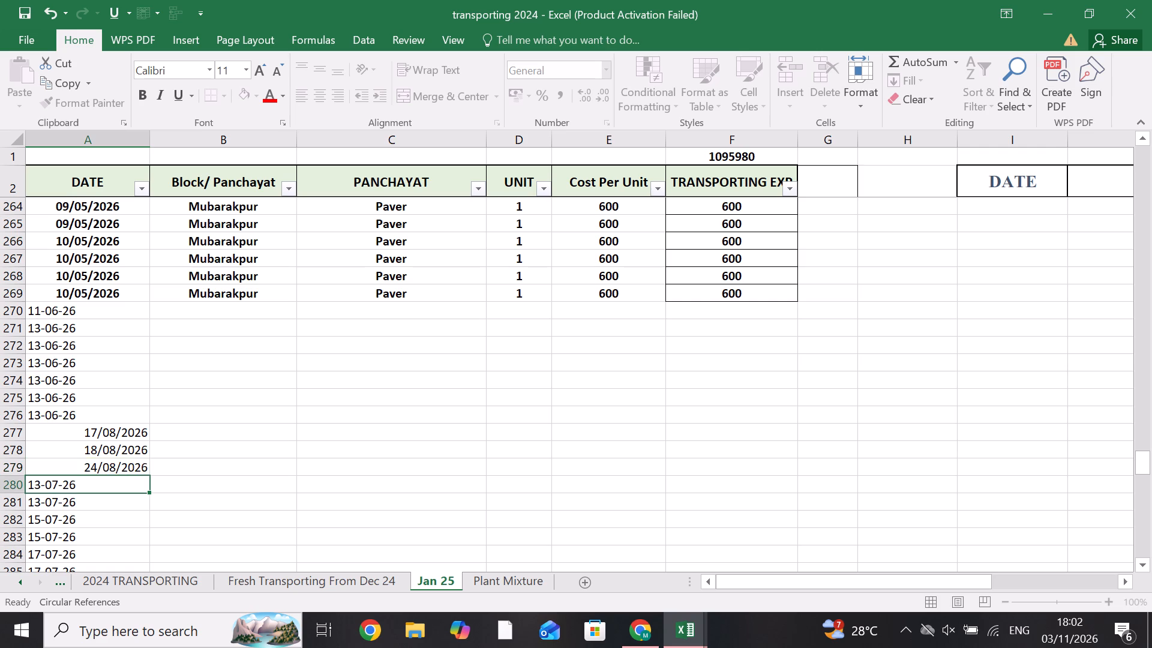
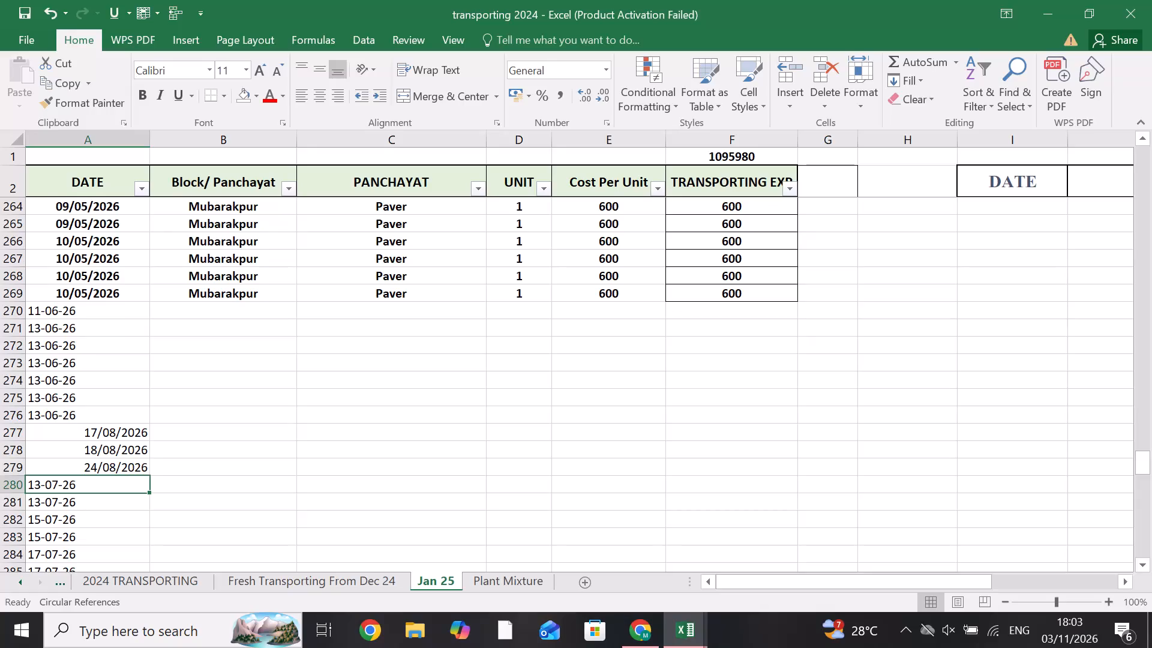
# Delete row 276, the last of the 13-06-26 entries, from the Jan 25 sheet.
pyautogui.click(44, 328)
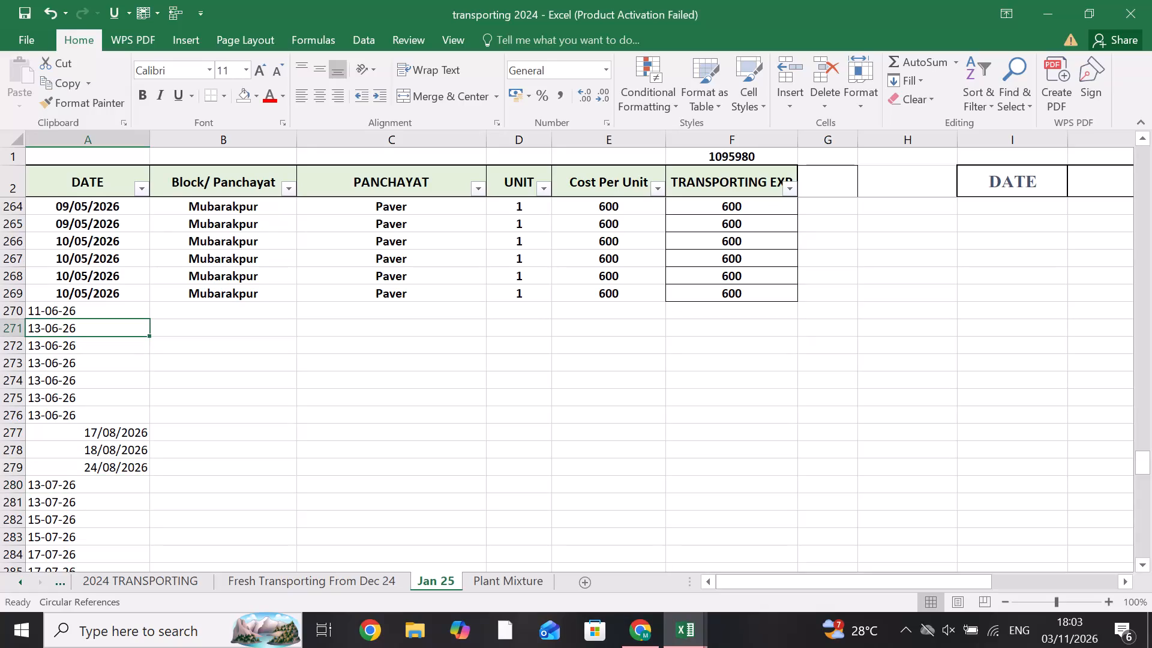
pyautogui.click(46, 341)
pyautogui.click(44, 359)
pyautogui.click(44, 383)
pyautogui.click(46, 401)
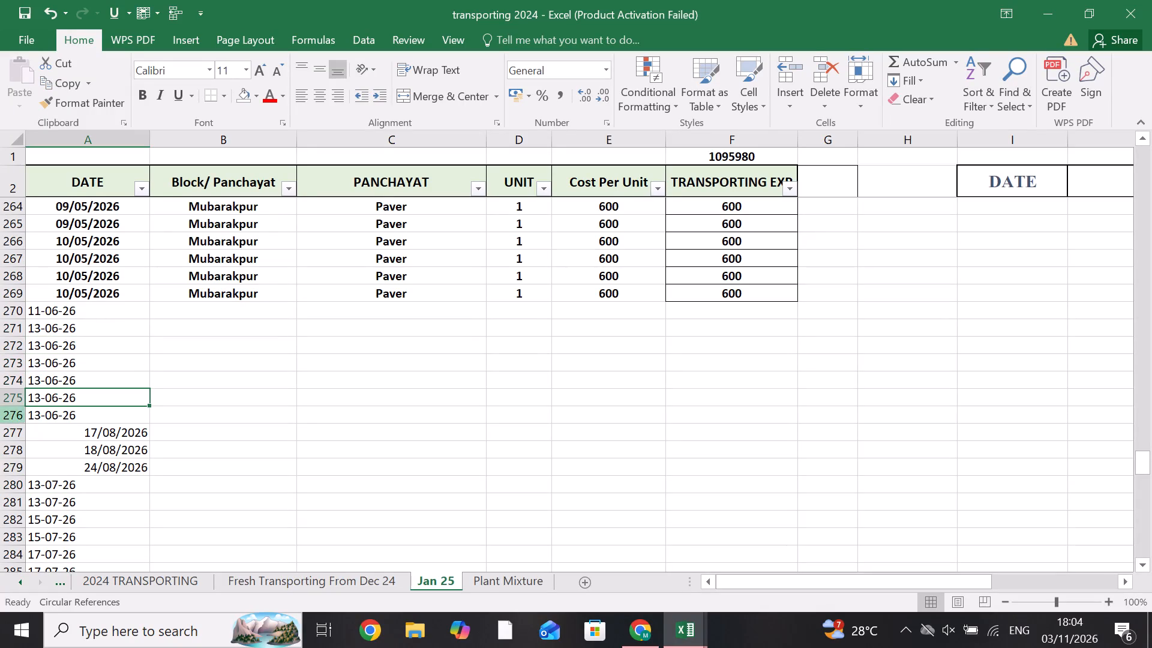
pyautogui.click(20, 413)
pyautogui.click(816, 72)
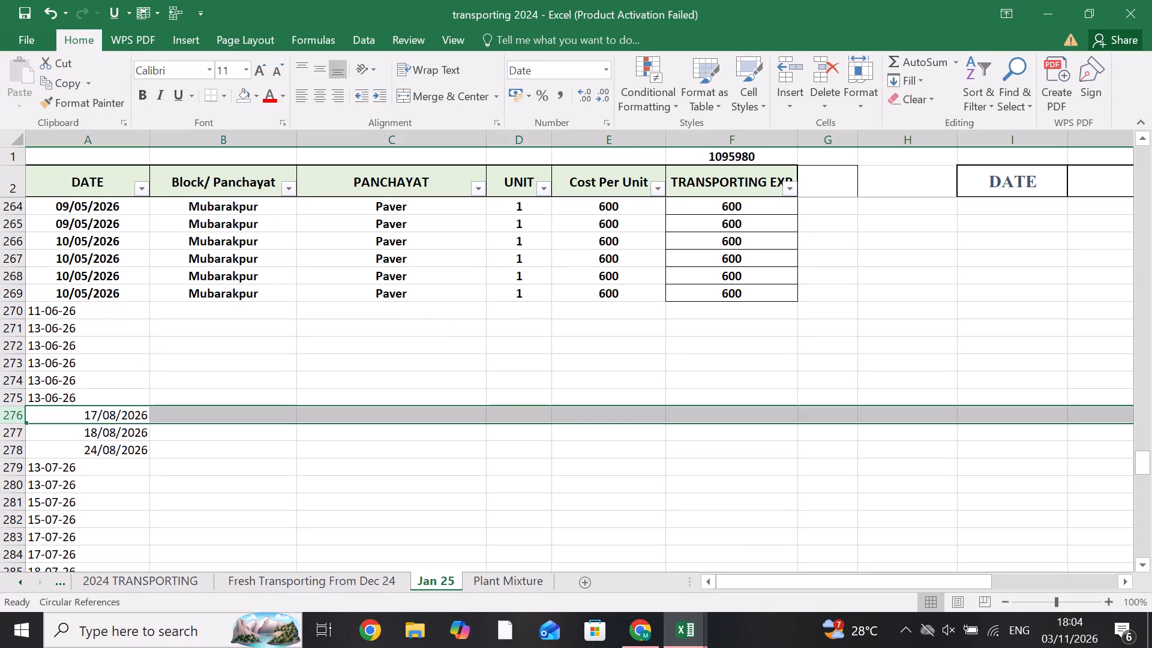
# Insert a new row at row 297 and fill its DATE cell with 24-07-26 from the cell above.
pyautogui.click(104, 471)
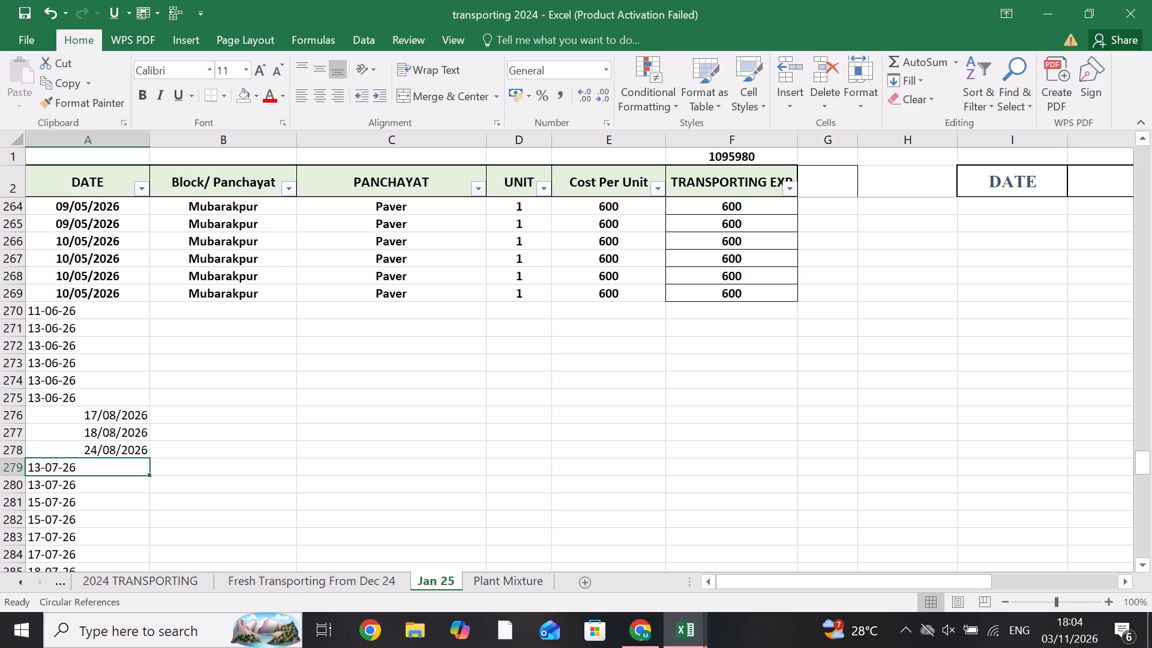
pyautogui.scroll(-3, 107, 569)
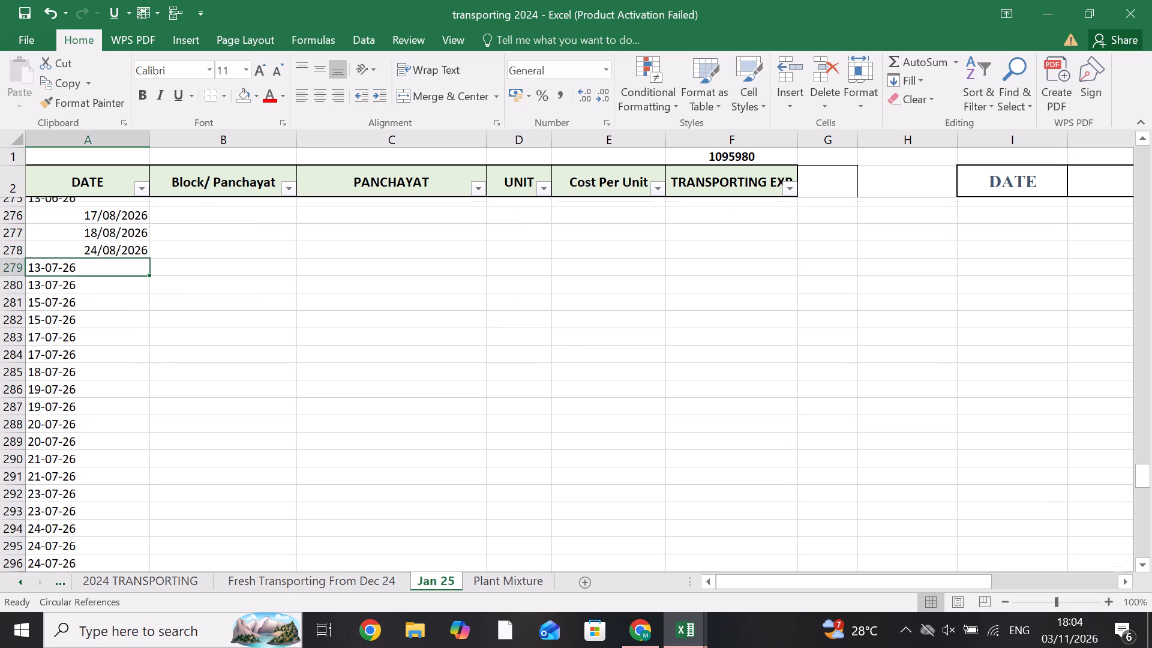
pyautogui.scroll(1, 101, 387)
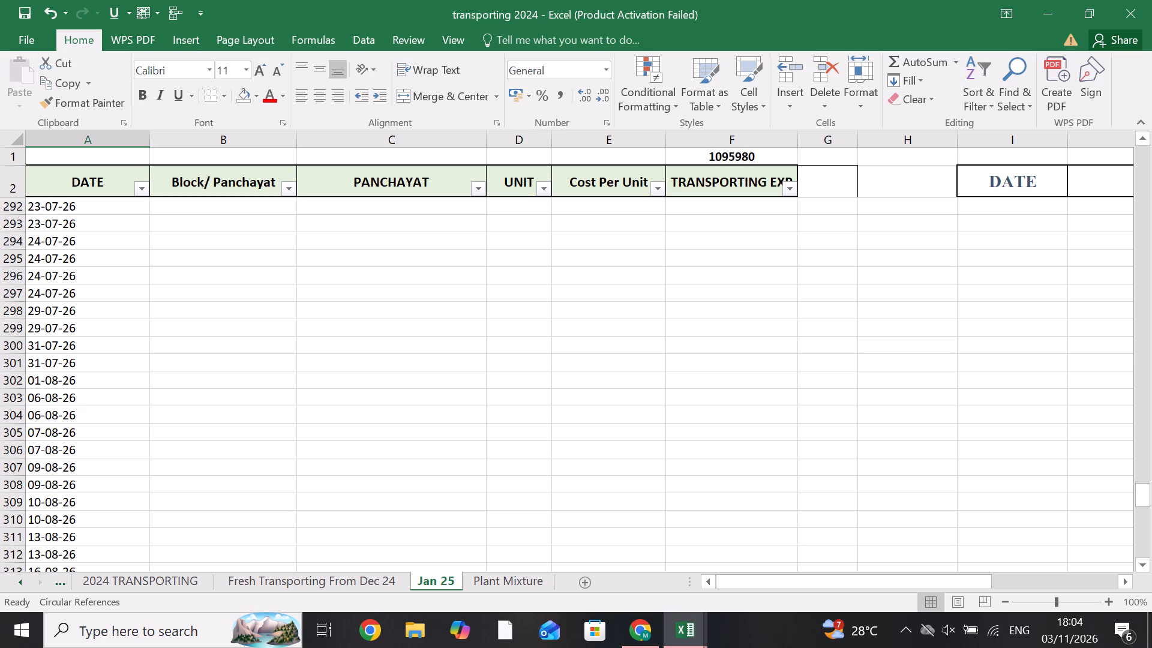
pyautogui.click(13, 290)
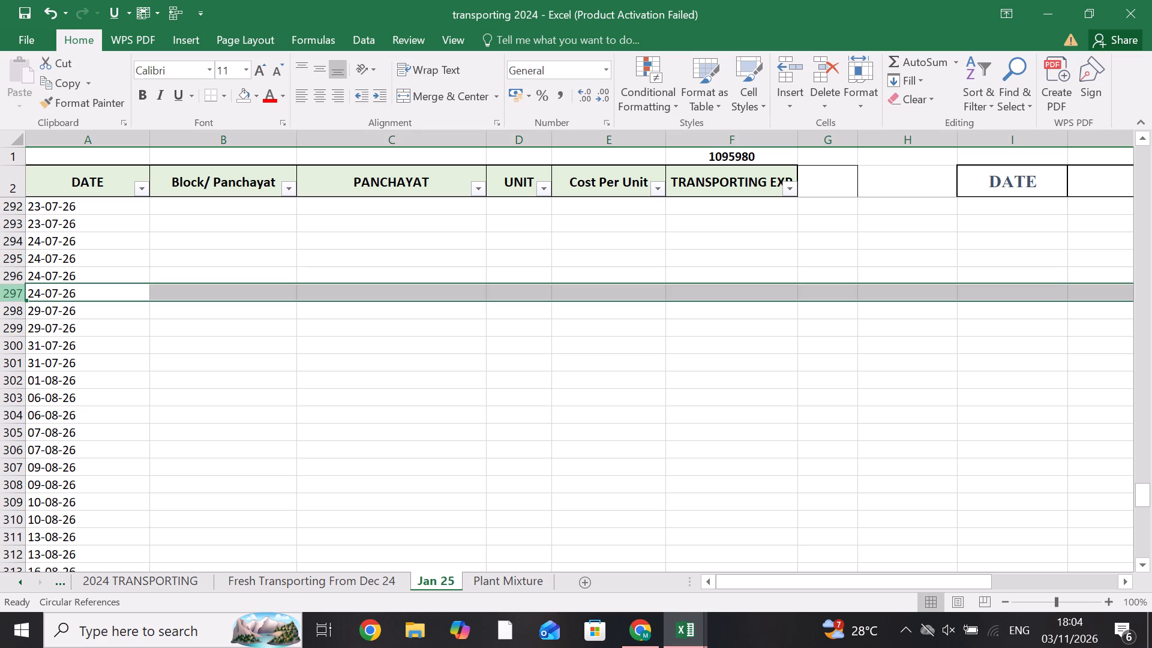
pyautogui.hotkey('ctrl', 'shift', '=')
pyautogui.moveTo(73, 279); pyautogui.dragTo(73, 282)
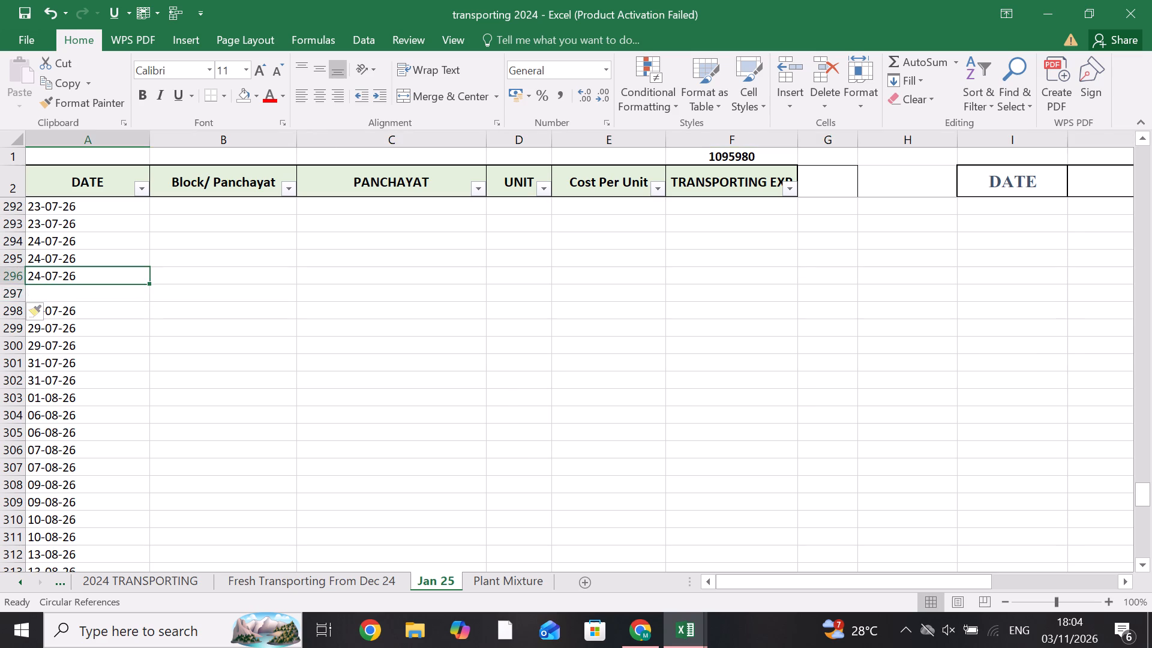
pyautogui.moveTo(73, 282); pyautogui.dragTo(73, 289)
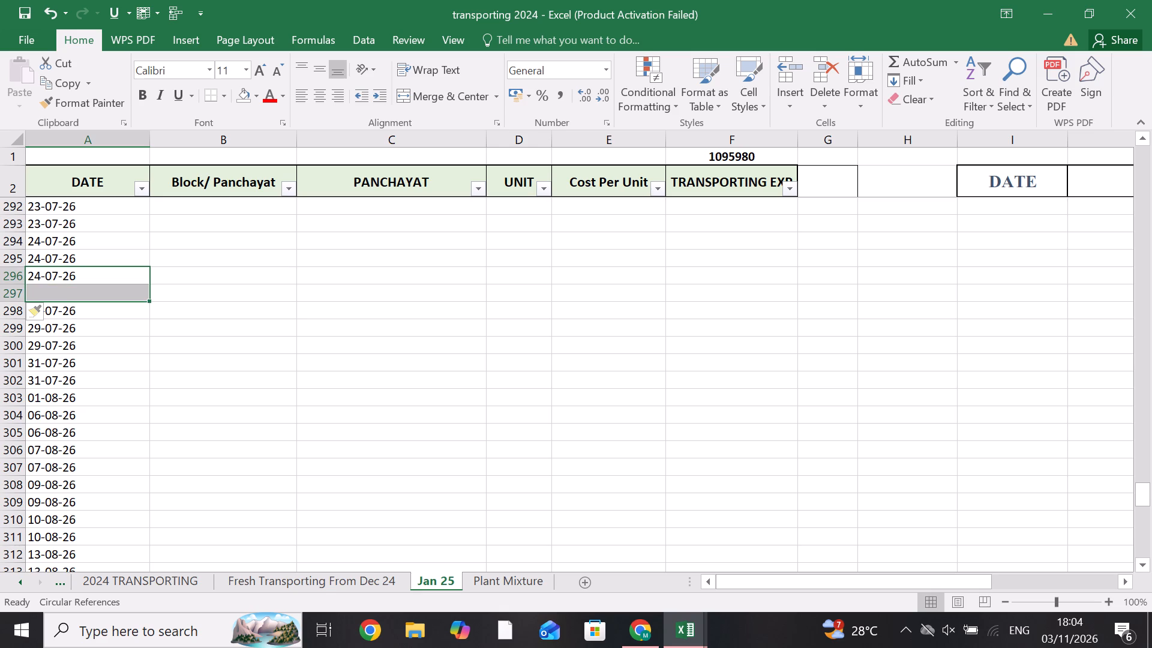
pyautogui.click(103, 332)
pyautogui.moveTo(66, 284); pyautogui.dragTo(66, 294)
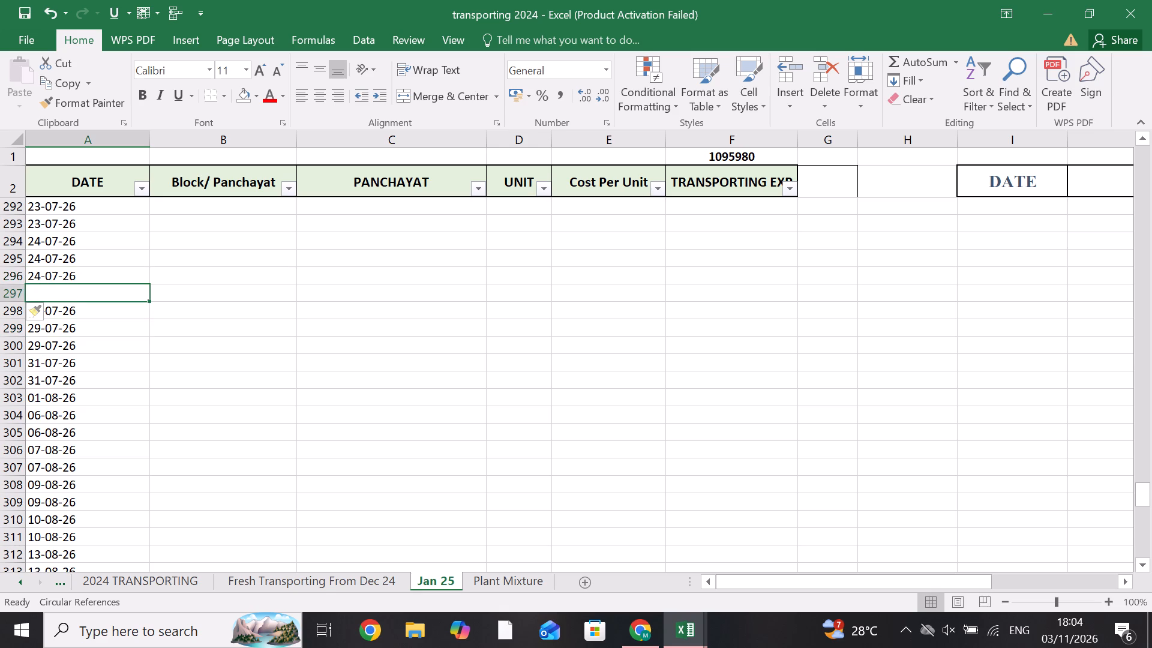
pyautogui.moveTo(62, 270); pyautogui.dragTo(62, 296)
pyautogui.hotkey('ctrl', 'd')
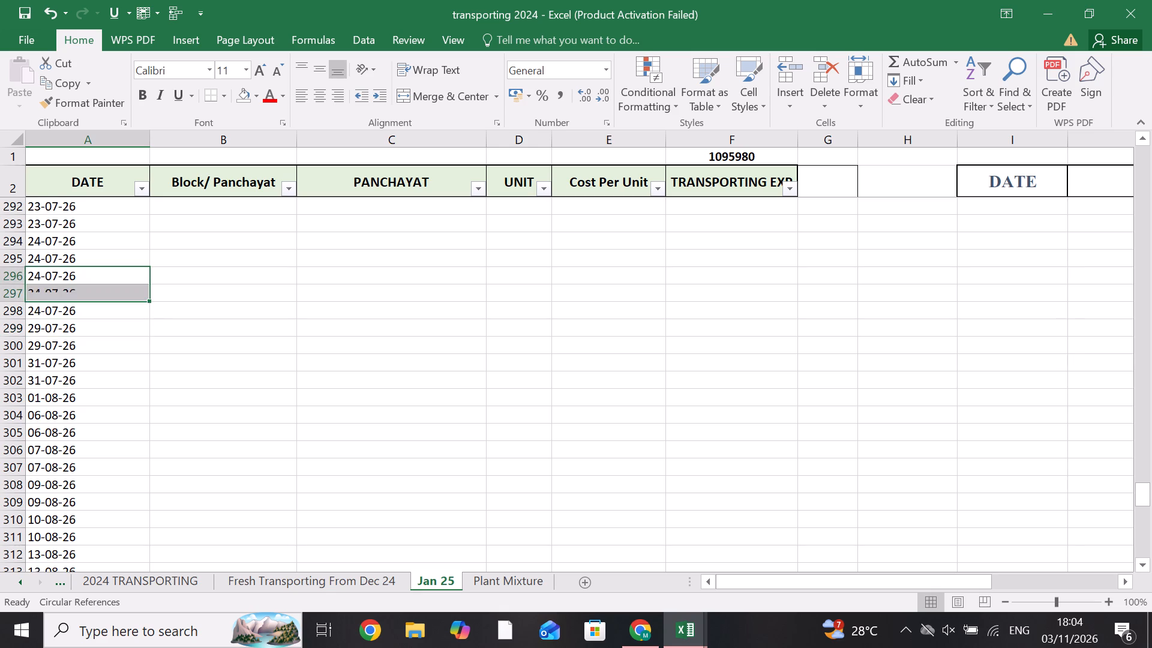
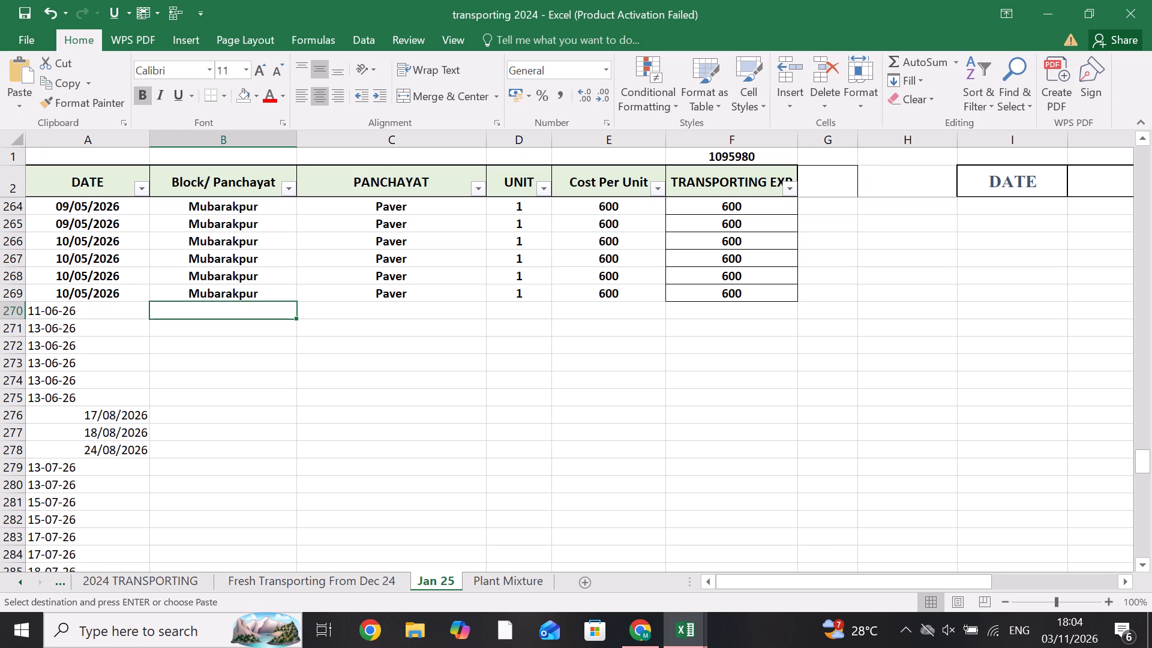
# Paste the copied trip amounts into the TRANSPORTING EXP column for rows 270 to 278.
pyautogui.click(681, 314)
pyautogui.hotkey('ctrl', 'v')
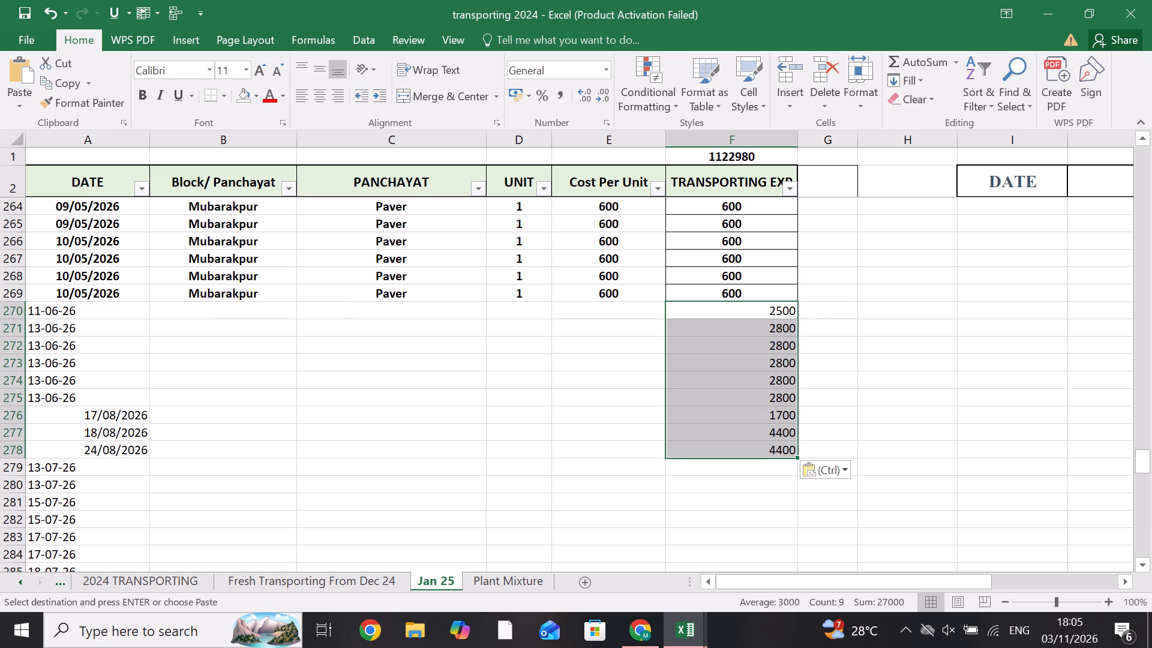
# Enter a Cost Per Unit of 1250 in row 270 and 1400 in rows 271 to 275.
pyautogui.click(560, 315)
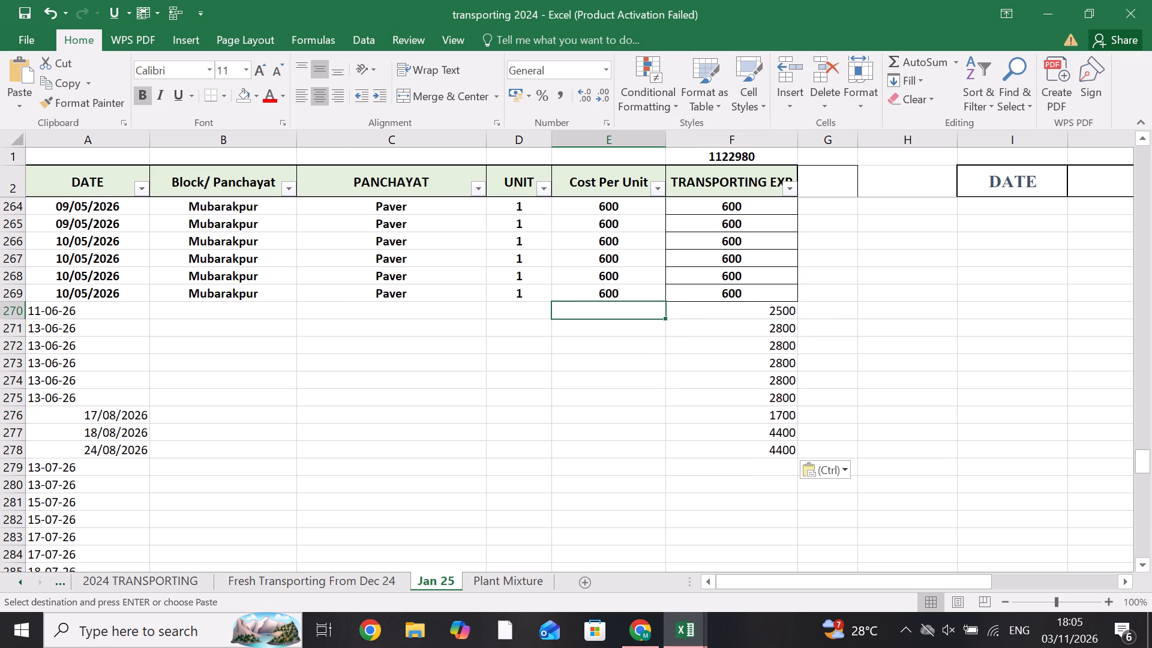
pyautogui.write('1250')
pyautogui.press('Down')
pyautogui.press('1')
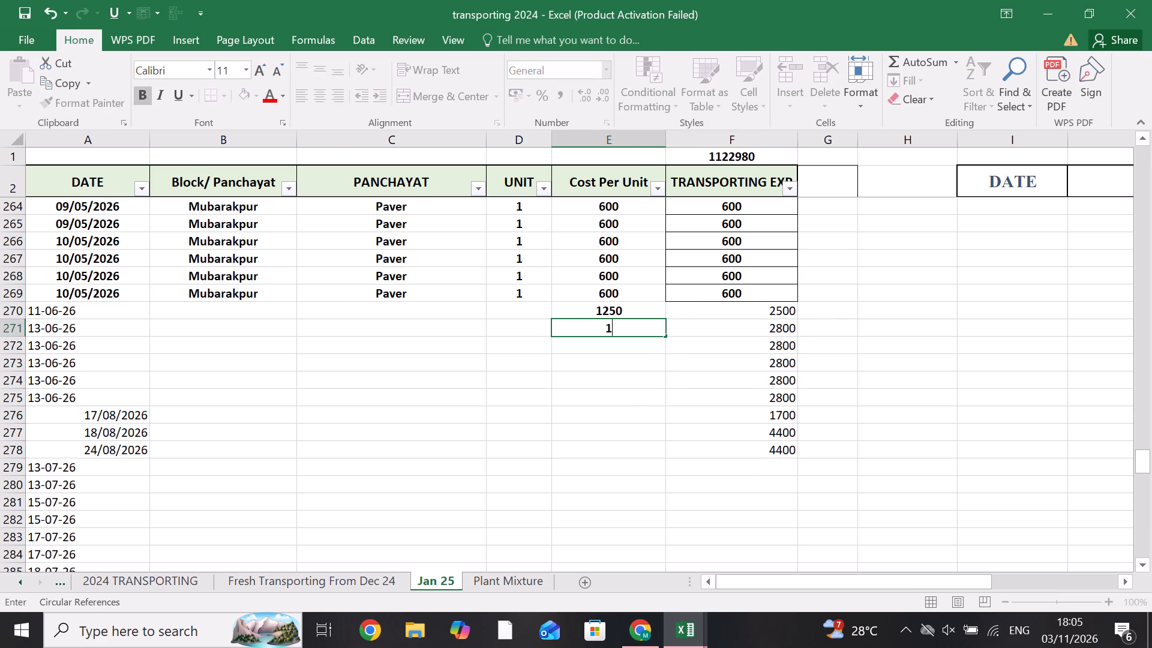
pyautogui.press('4')
pyautogui.write('00')
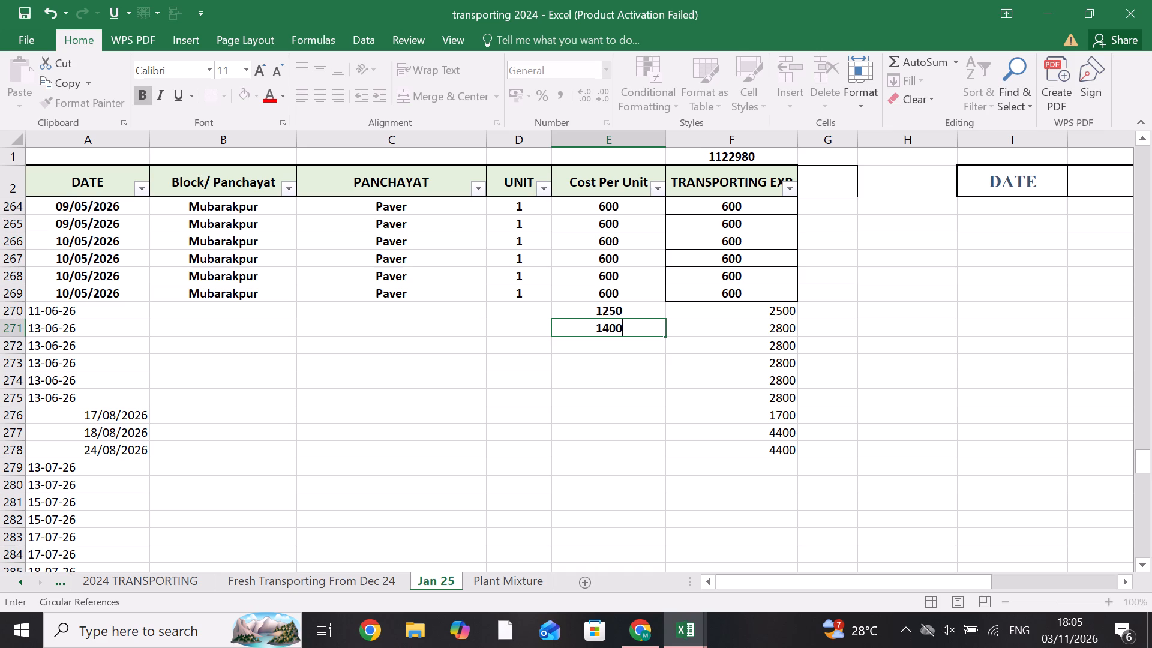
pyautogui.hotkey('shift', 'Down')
pyautogui.hotkey('shift', 'Down')
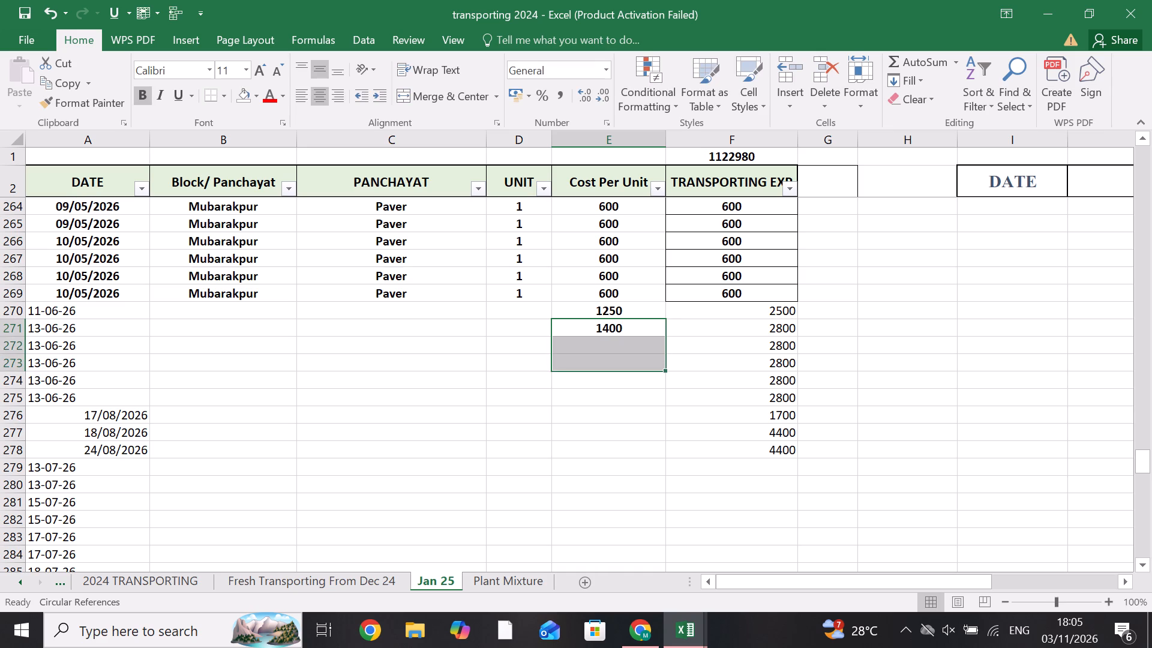
pyautogui.hotkey('shift', 'Down')
pyautogui.hotkey('shift', 'Down')
pyautogui.hotkey('ctrl', 'd')
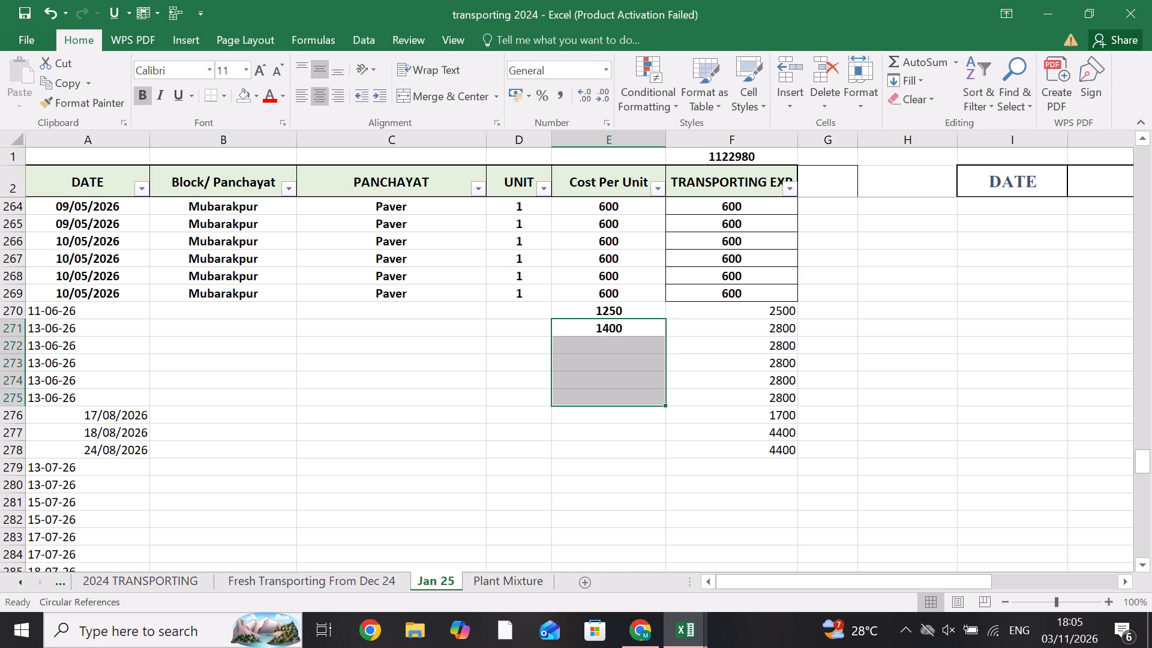
# Enter a Cost Per Unit of 850 in row 276 and 2200 in rows 277 and 278.
pyautogui.press('Down')
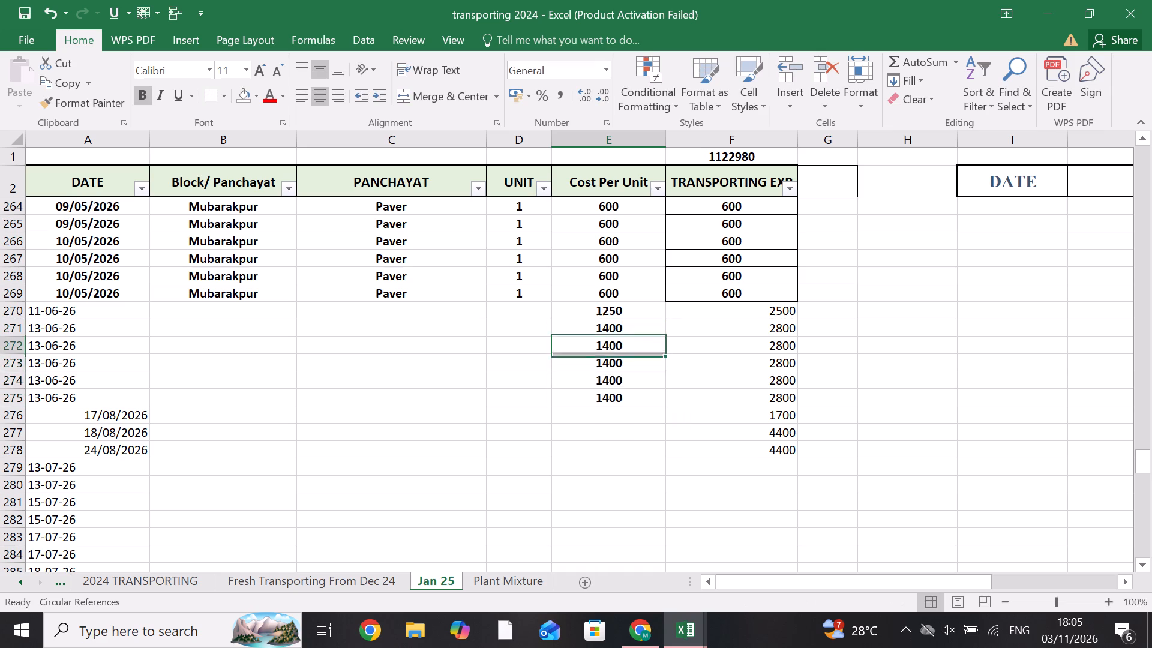
pyautogui.press('Down')
pyautogui.press('Down')
pyautogui.press('Down')
pyautogui.press('Down')
pyautogui.press('Right')
pyautogui.press('Left')
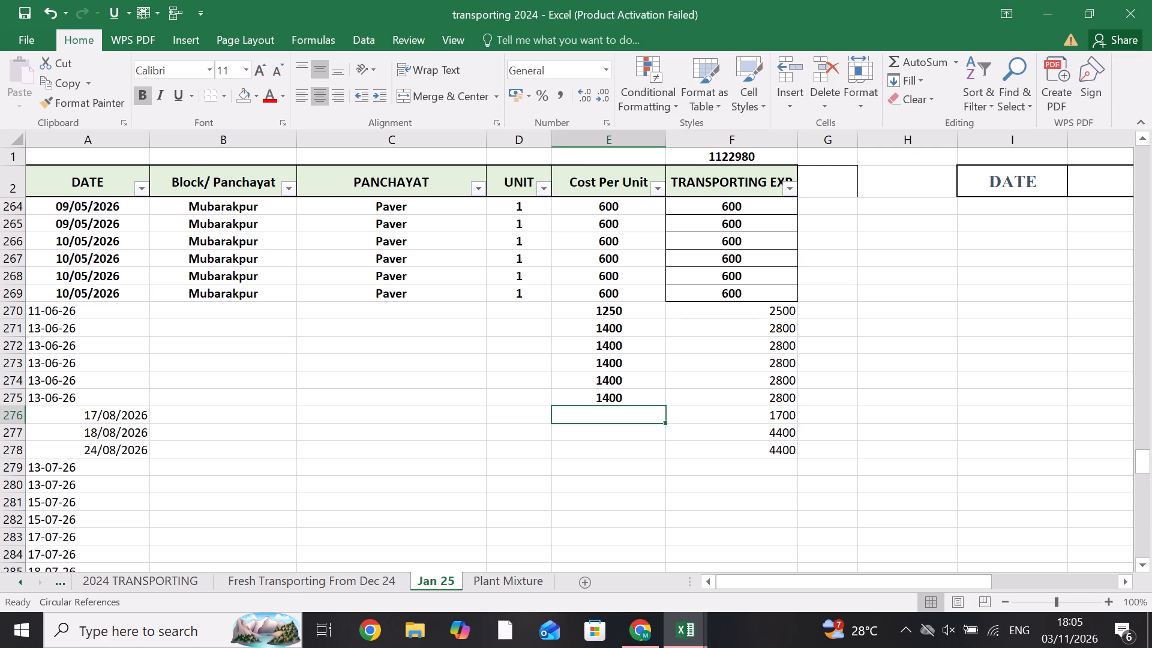
pyautogui.write('85')
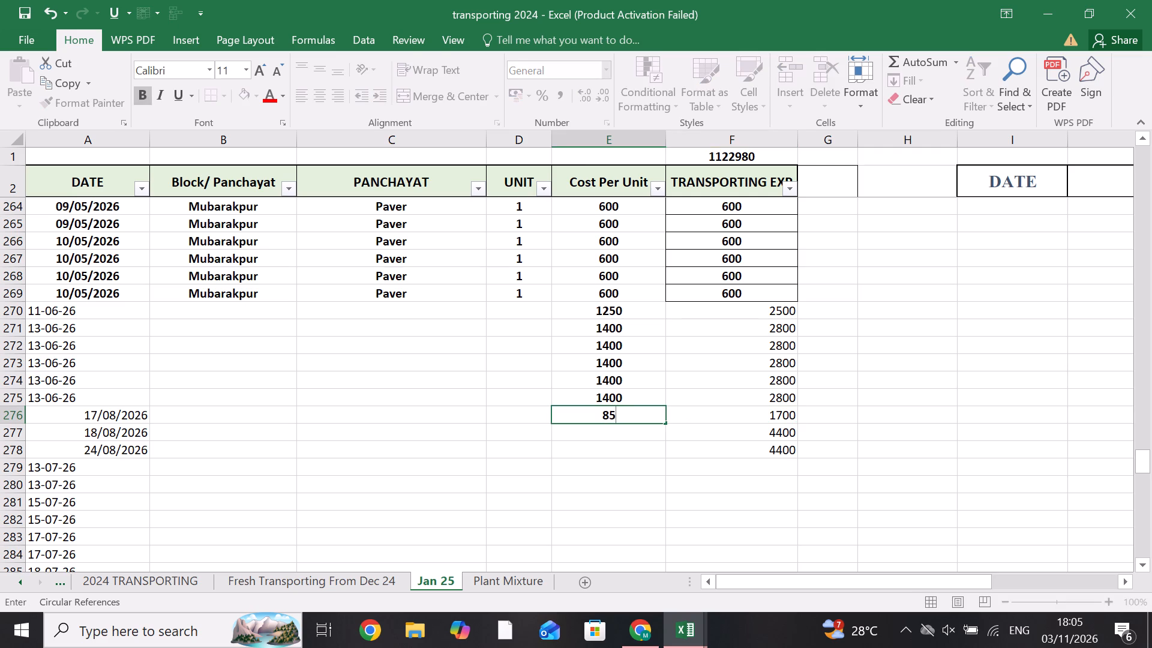
pyautogui.press('0')
pyautogui.press('Down')
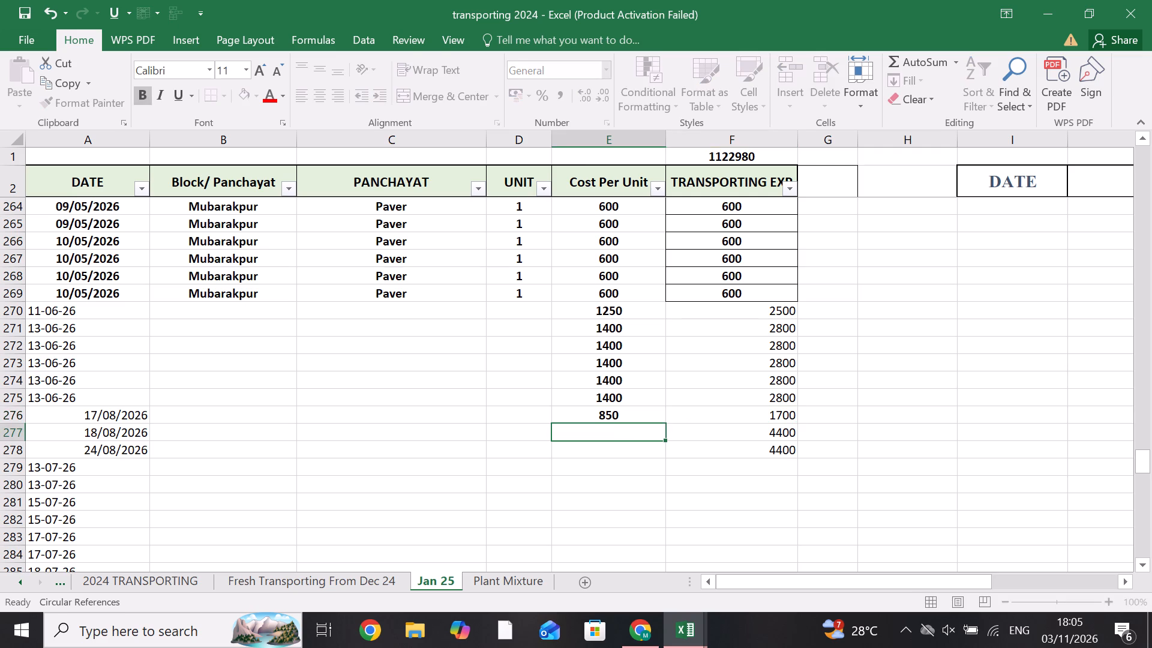
pyautogui.write('22')
pyautogui.write('--')
pyautogui.press('BackSpace')
pyautogui.press('BackSpace')
pyautogui.write('00')
pyautogui.hotkey('shift', 'Down')
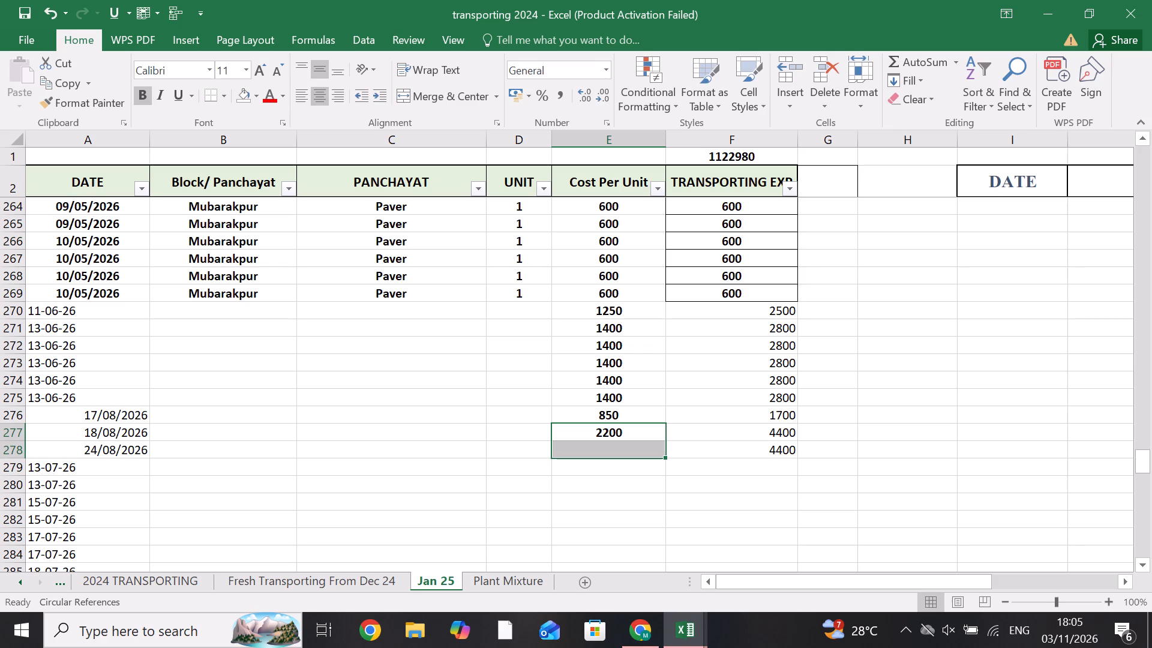
pyautogui.hotkey('ctrl', 'd')
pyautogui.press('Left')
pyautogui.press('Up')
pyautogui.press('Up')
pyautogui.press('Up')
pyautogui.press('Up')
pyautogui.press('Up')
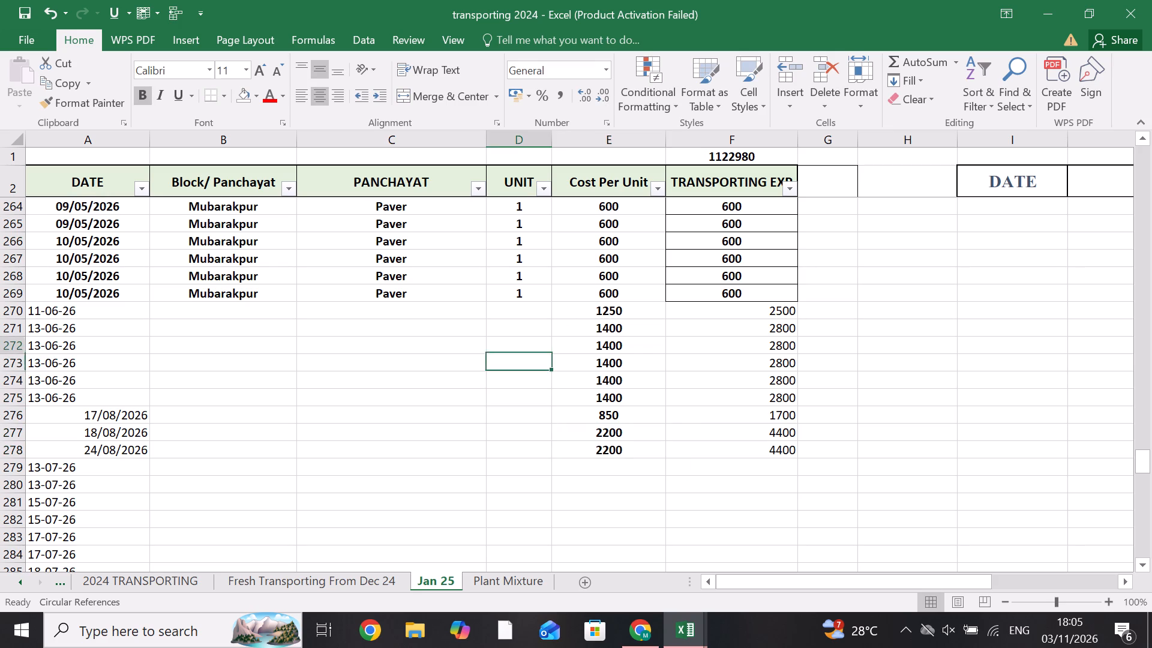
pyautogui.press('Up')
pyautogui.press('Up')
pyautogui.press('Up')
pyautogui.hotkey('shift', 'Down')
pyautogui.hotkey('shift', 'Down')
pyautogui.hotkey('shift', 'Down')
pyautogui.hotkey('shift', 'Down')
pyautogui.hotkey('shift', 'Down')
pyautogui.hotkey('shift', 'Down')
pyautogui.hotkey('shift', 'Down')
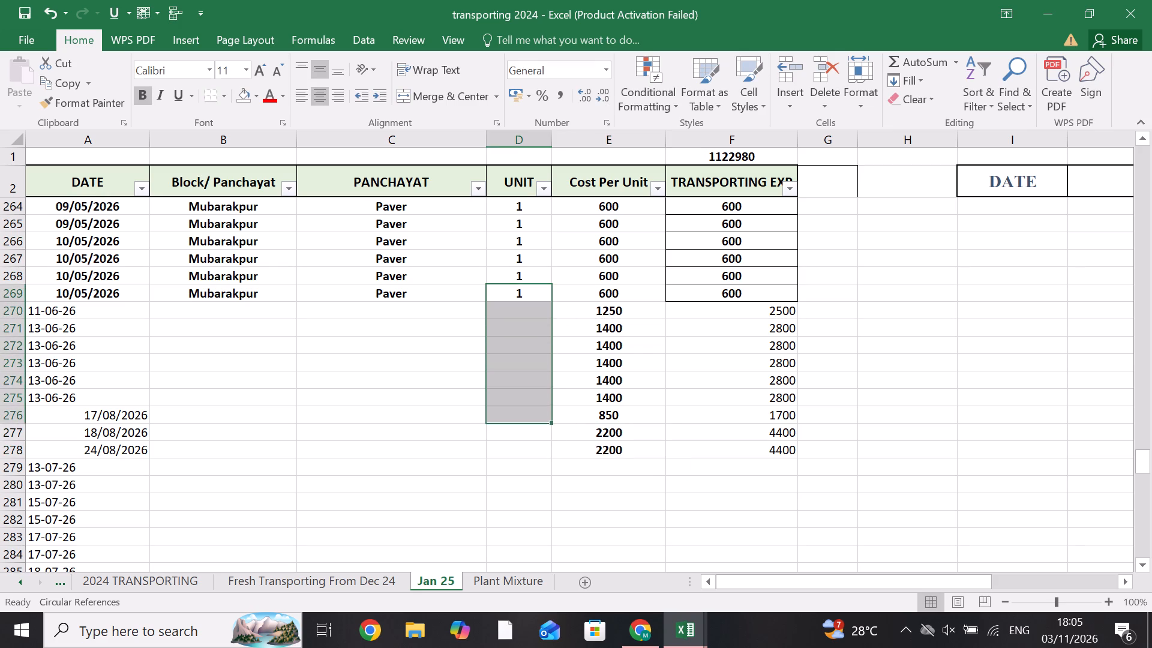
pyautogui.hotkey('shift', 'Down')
# Set the UNIT value to 2 for rows 270 to 278.
pyautogui.press('Down')
pyautogui.press('Down')
pyautogui.press('Up')
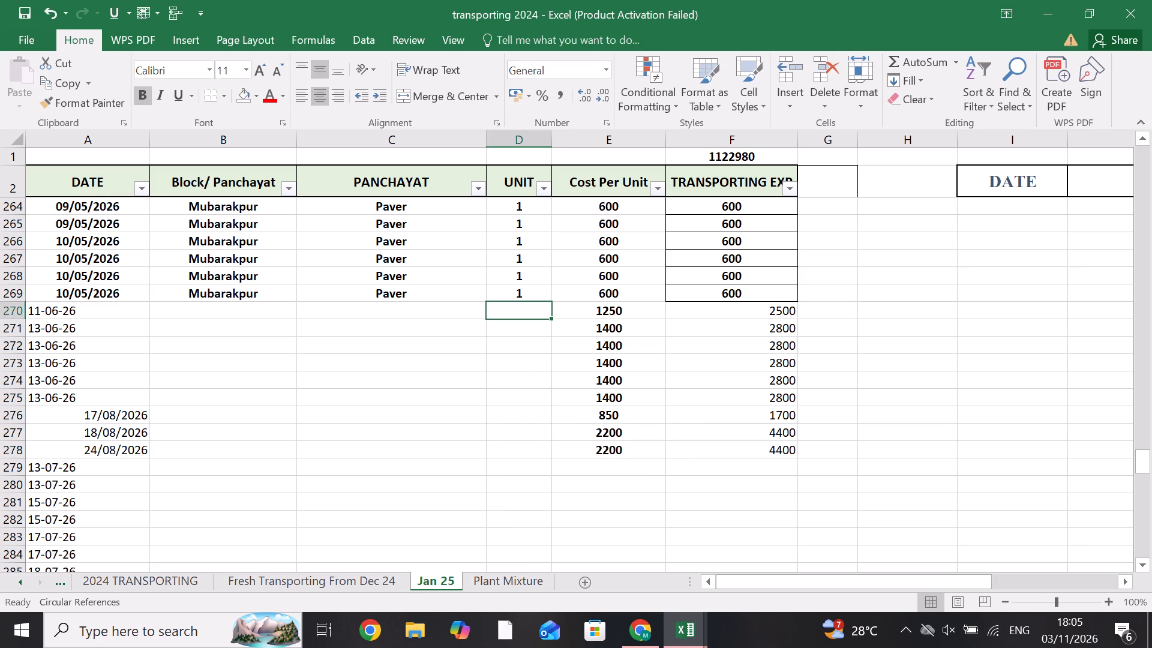
pyautogui.press('2')
pyautogui.hotkey('shift', 'Down')
pyautogui.hotkey('shift', 'Down')
pyautogui.hotkey('shift', 'Down')
pyautogui.hotkey('shift', 'Down')
pyautogui.hotkey('shift', 'Down')
pyautogui.hotkey('shift', 'Down')
pyautogui.hotkey('shift', 'Down')
pyautogui.hotkey('shift', 'Down')
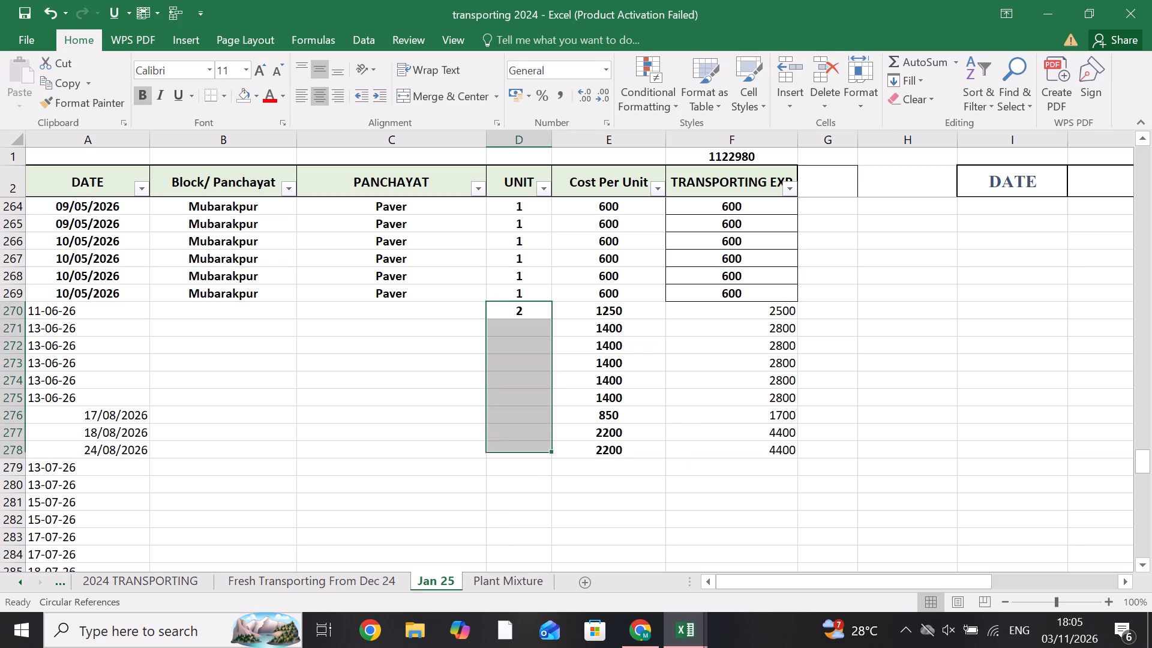
pyautogui.hotkey('ctrl', 'd')
# Fill the TRANSPORTING EXP formula and formatting from row 269 down through row 278.
pyautogui.press('Right')
pyautogui.press('Right')
pyautogui.press('Right')
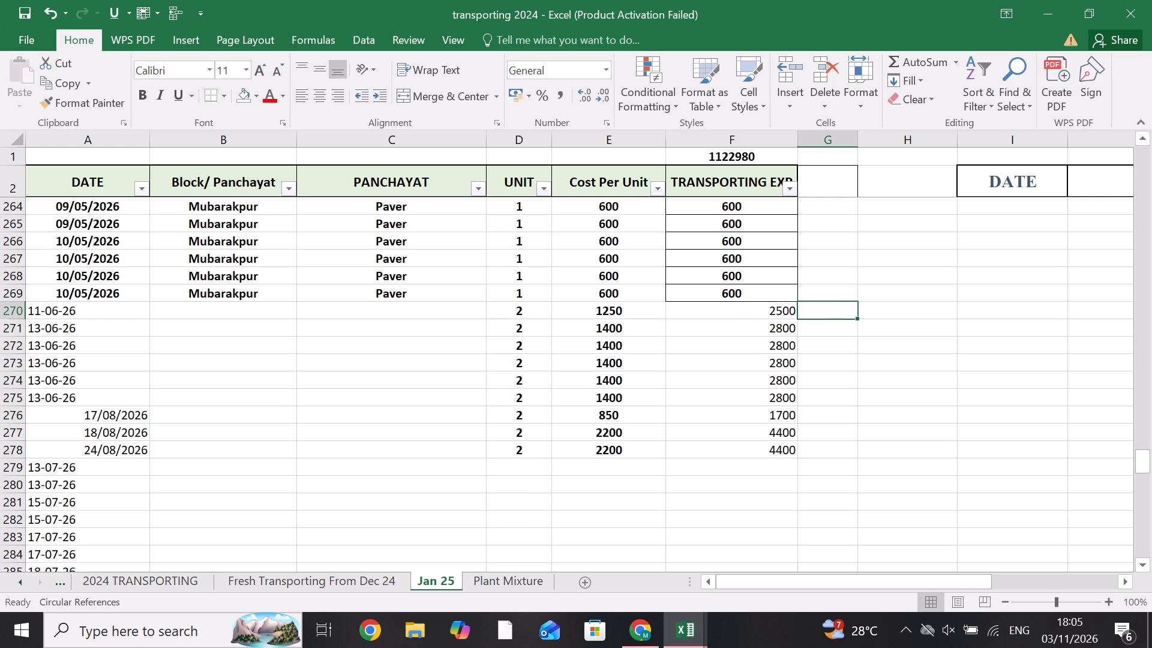
pyautogui.press('Left')
pyautogui.press('Up')
pyautogui.hotkey('shift', 'Down')
pyautogui.hotkey('shift', 'Down')
pyautogui.hotkey('shift', 'Down')
pyautogui.hotkey('shift', 'Down')
pyautogui.hotkey('shift', 'Down')
pyautogui.hotkey('shift', 'Down')
pyautogui.hotkey('shift', 'Down')
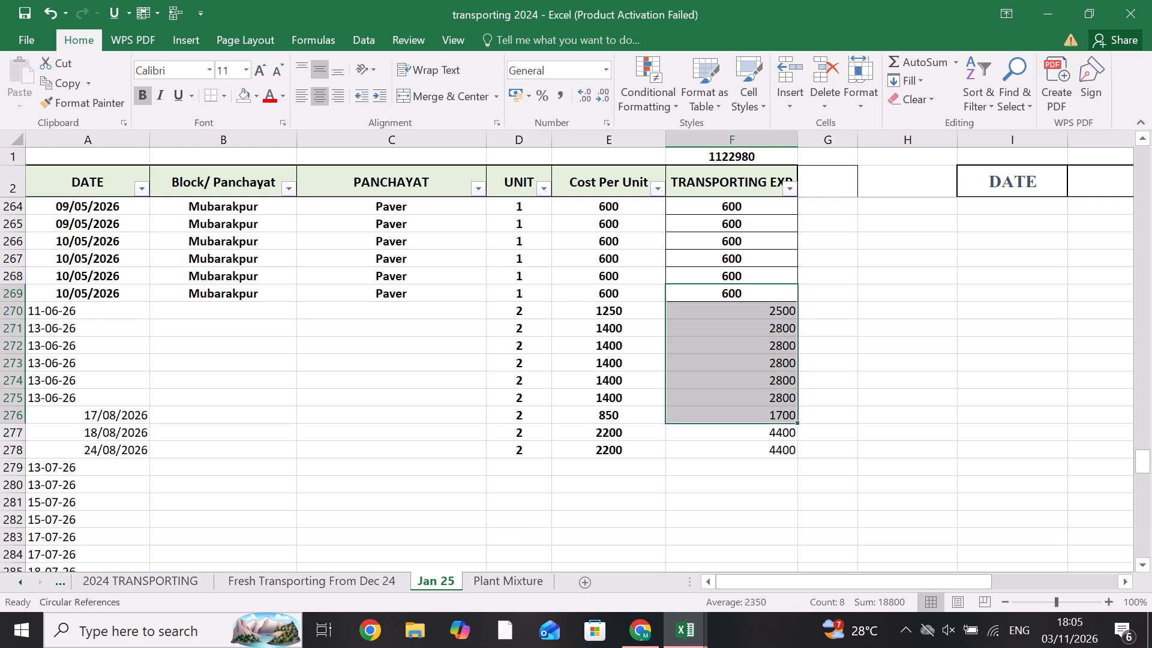
pyautogui.hotkey('shift', 'Down')
pyautogui.hotkey('shift', 'Down')
pyautogui.hotkey('ctrl', 'd')
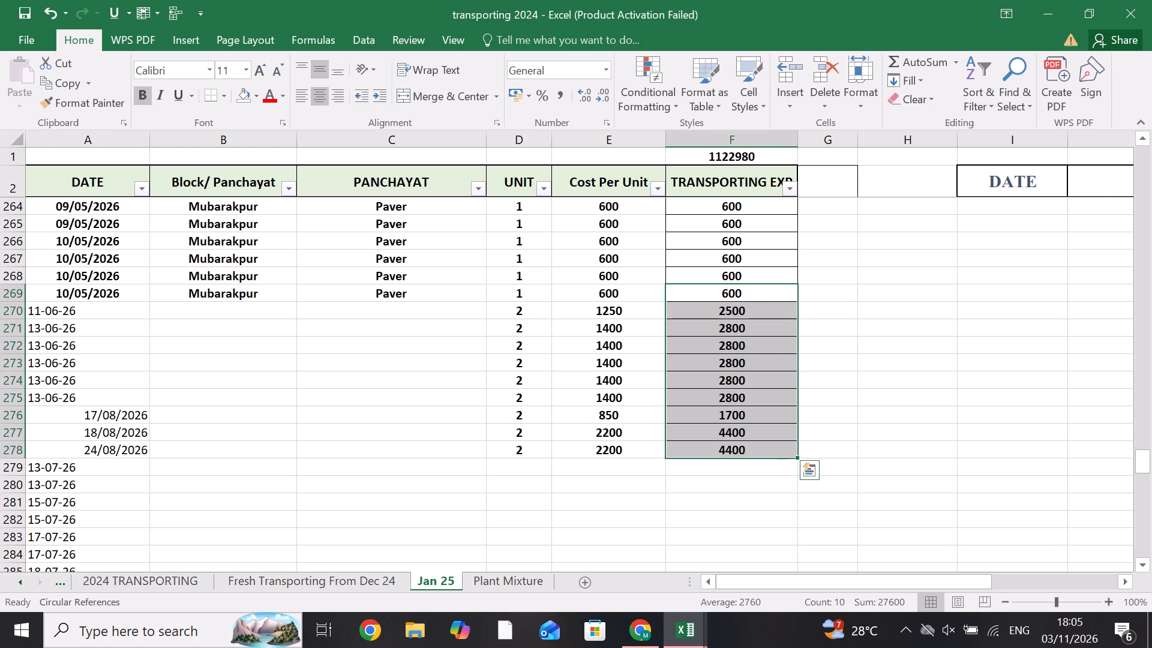
# Enter Ramnagra as the Block/ Panchayat for the 11-06-26 entry in row 270.
pyautogui.press('Left')
pyautogui.press('Left')
pyautogui.press('Left')
pyautogui.press('Left')
pyautogui.press('Down')
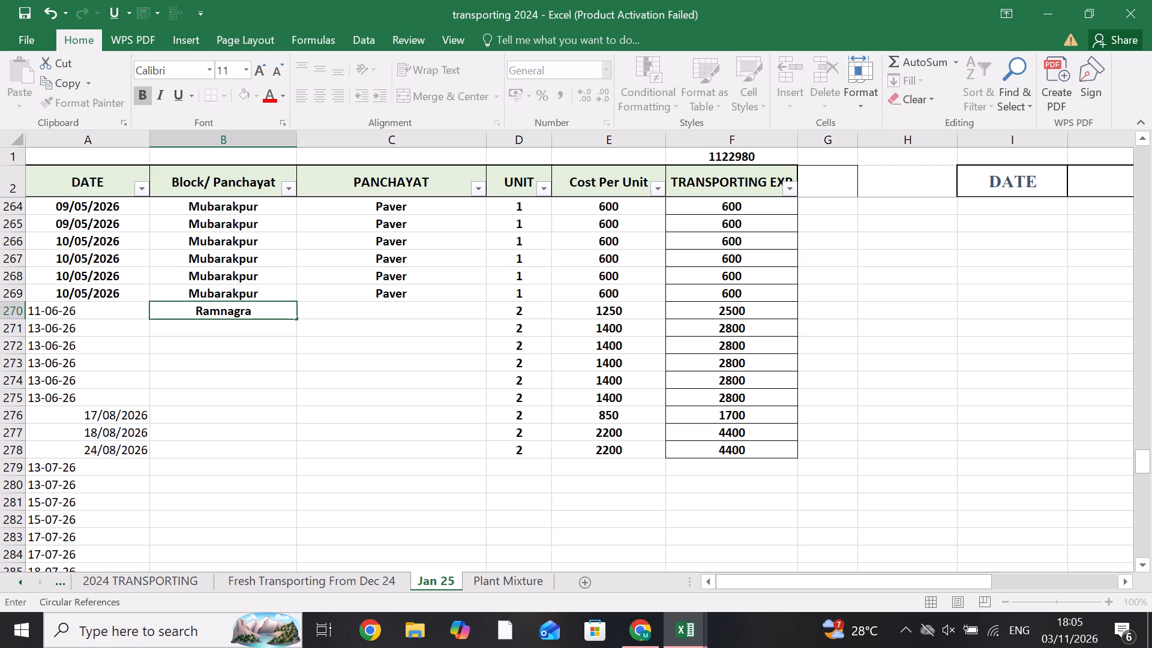
pyautogui.press('Down')
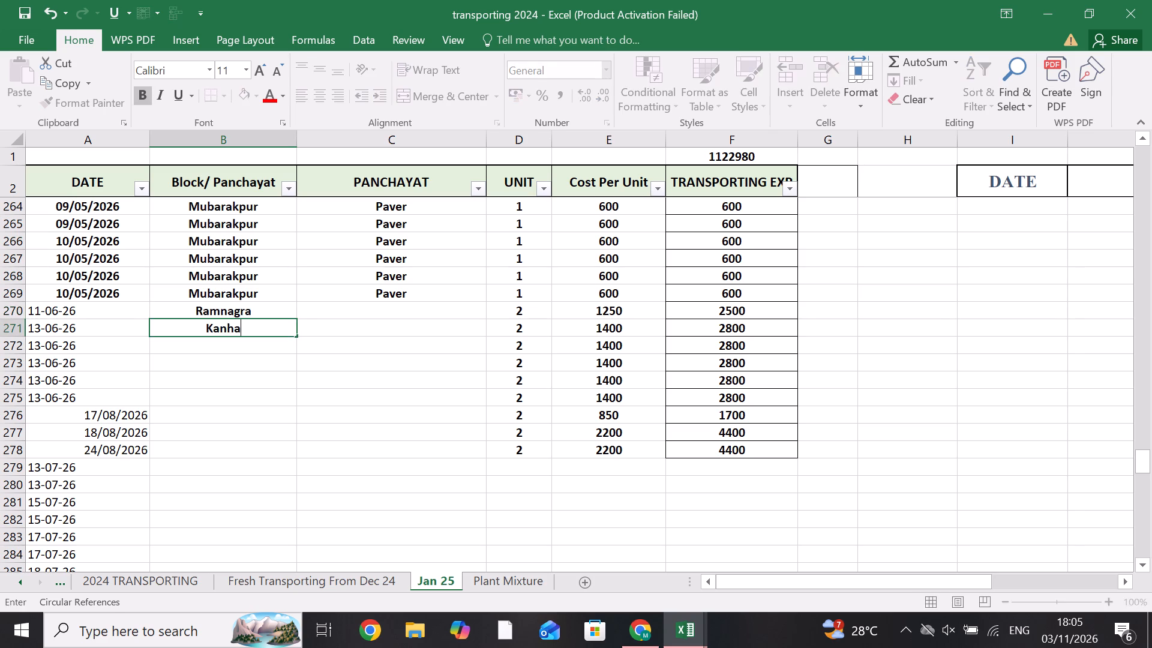
# Enter Kanhauli as the Block/ Panchayat for all the 13-06-26 entries, rows 271 to 275.
pyautogui.hotkey('shift', 'Down')
pyautogui.hotkey('shift', 'Down')
pyautogui.hotkey('shift', 'Down')
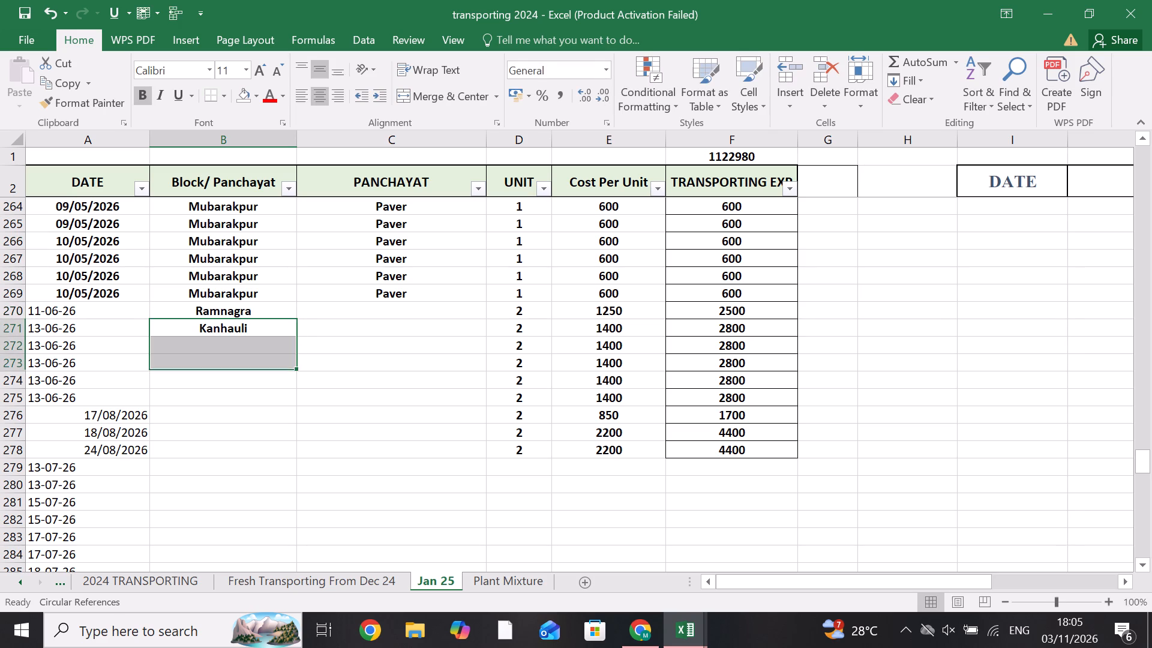
pyautogui.hotkey('shift', 'Down')
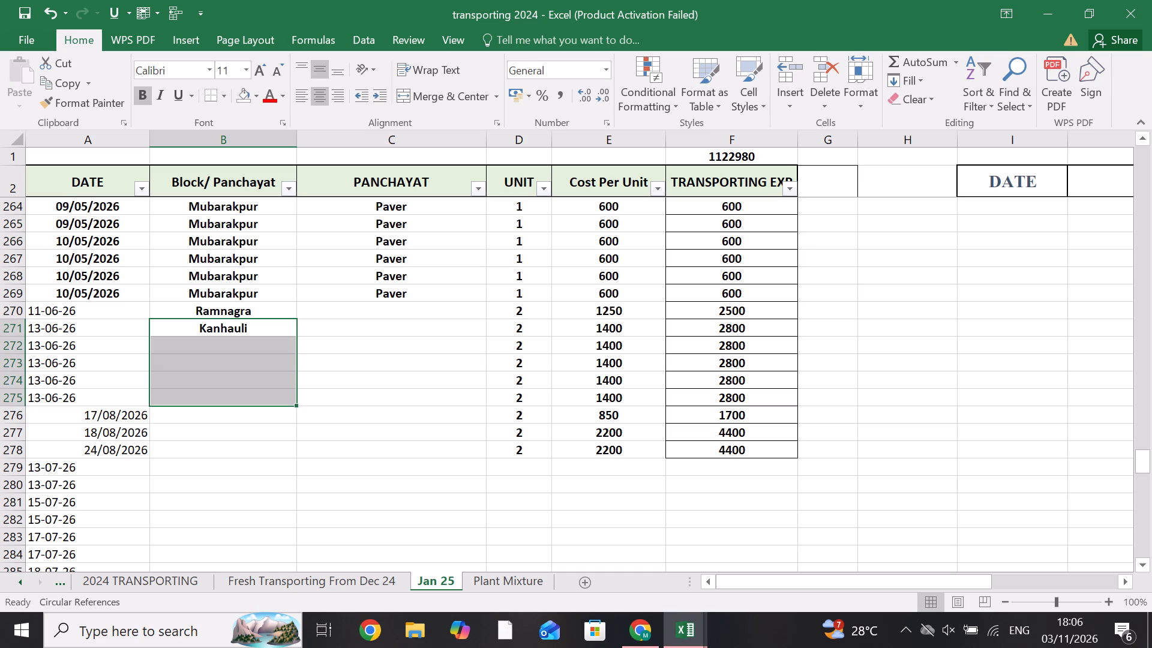
pyautogui.hotkey('shift', 'Up')
pyautogui.press('Up')
pyautogui.press('Up')
pyautogui.press('Down')
pyautogui.press('Down')
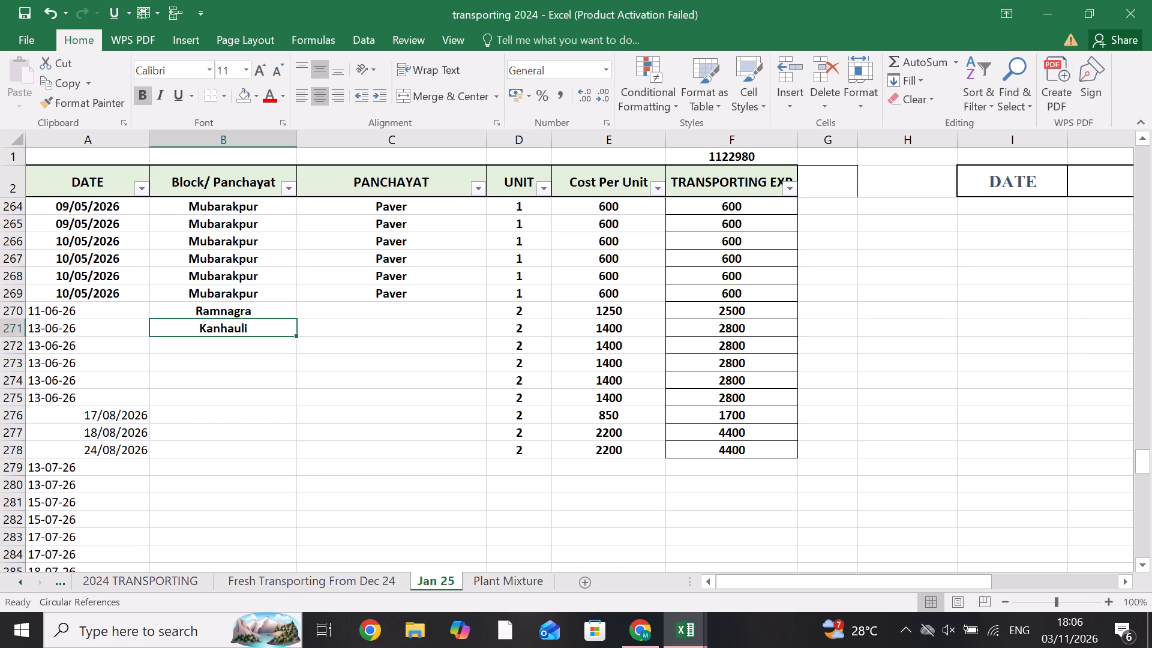
pyautogui.hotkey('shift', 'Down')
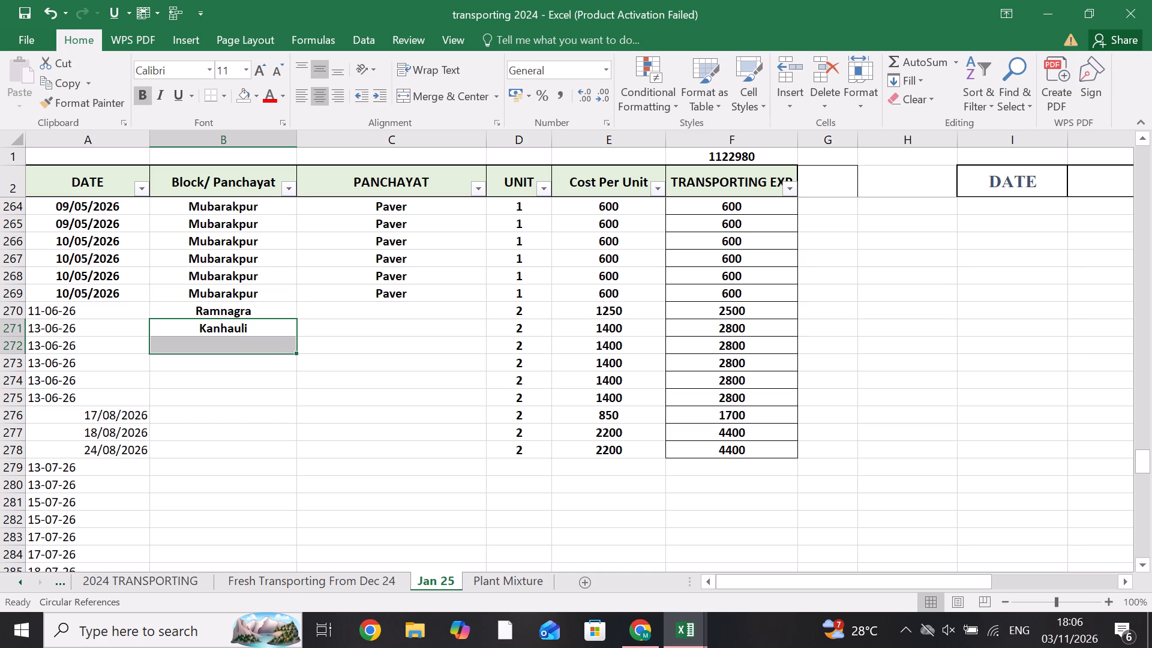
pyautogui.hotkey('shift', 'Down')
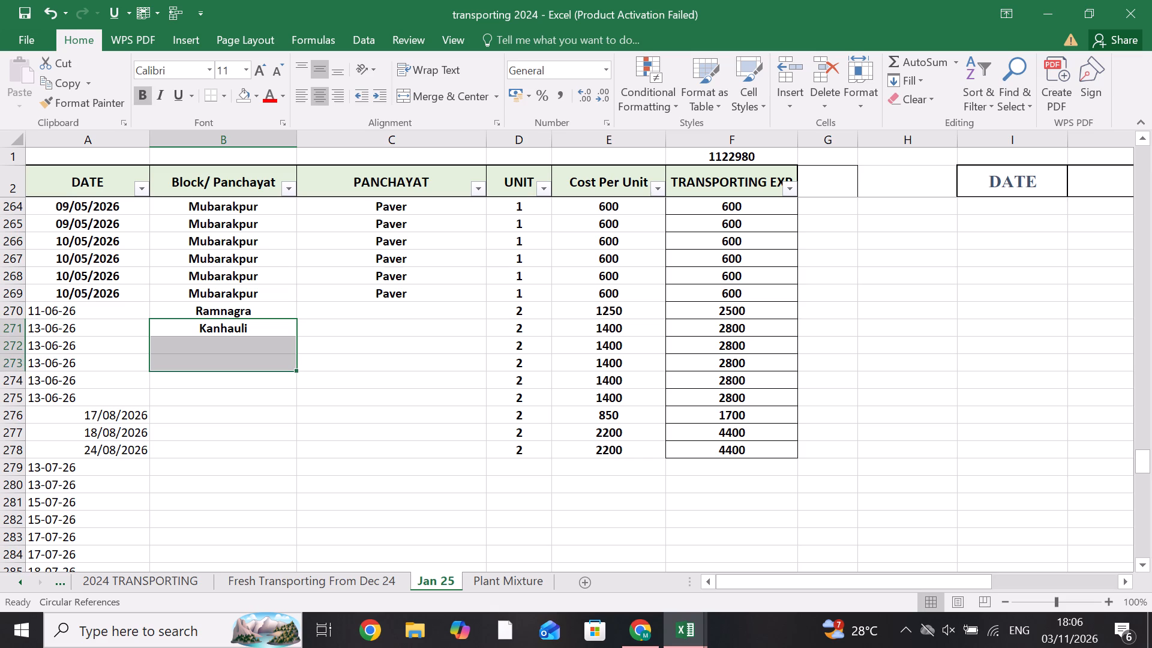
pyautogui.hotkey('shift', 'Down')
pyautogui.hotkey('shift', 'Down')
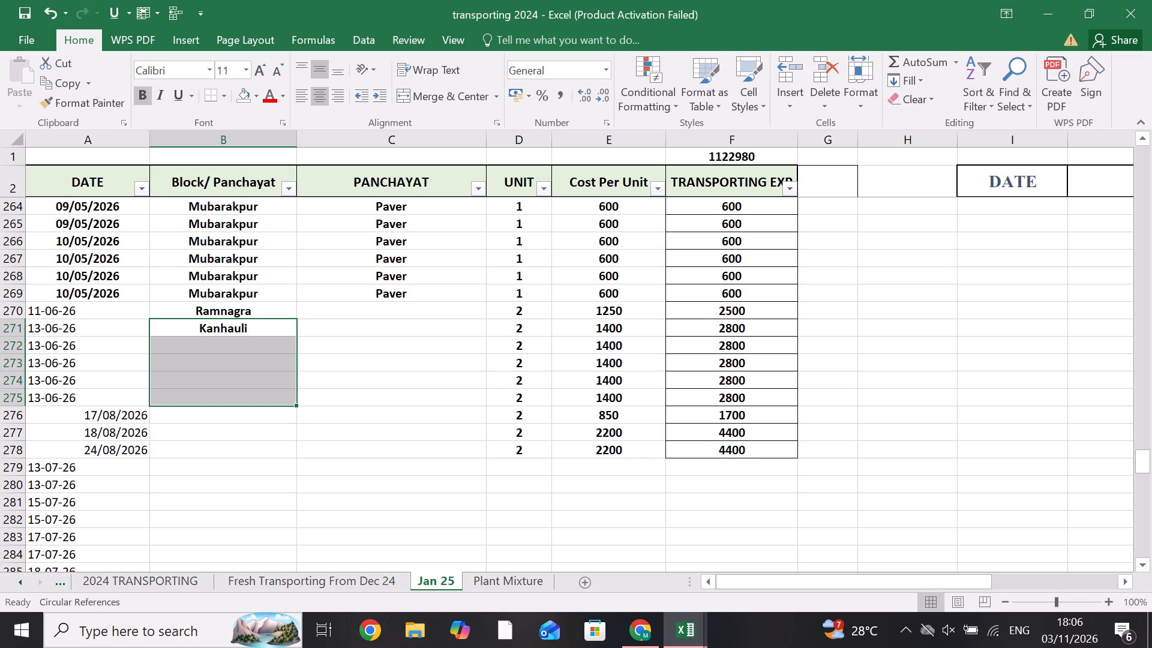
pyautogui.hotkey('ctrl', 'd')
# Enter Basbitta as the Block/ Panchayat in row 276 and Balua in rows 277 and 278.
pyautogui.press('Down')
pyautogui.press('Down')
pyautogui.press('Down')
pyautogui.press('Down')
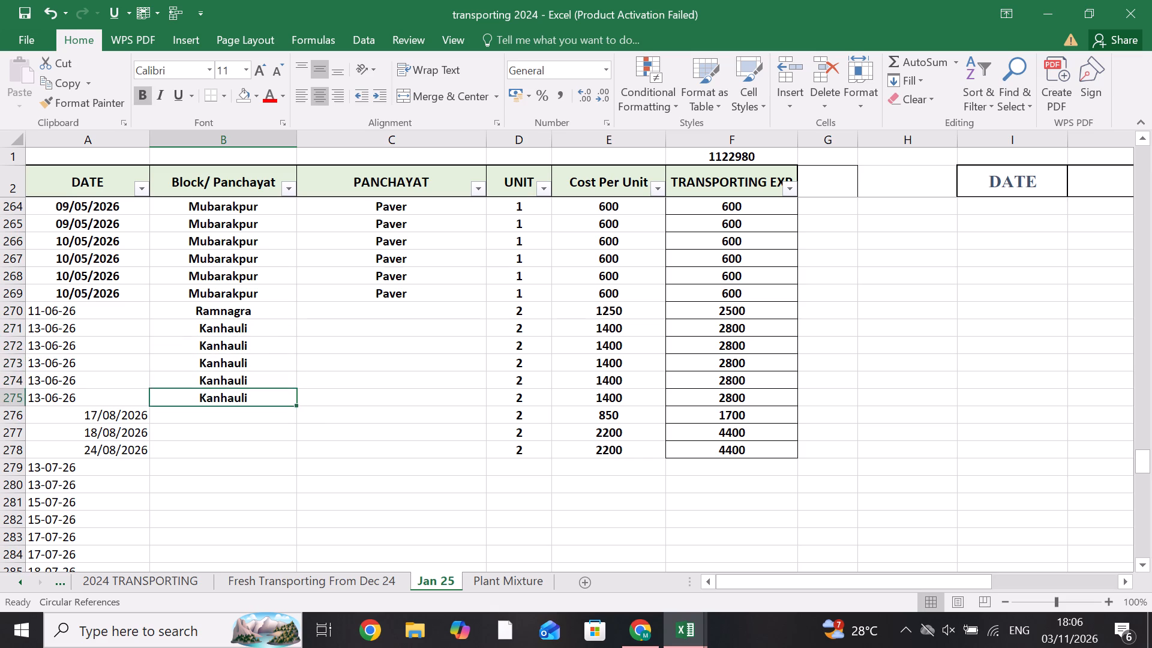
pyautogui.press('Down')
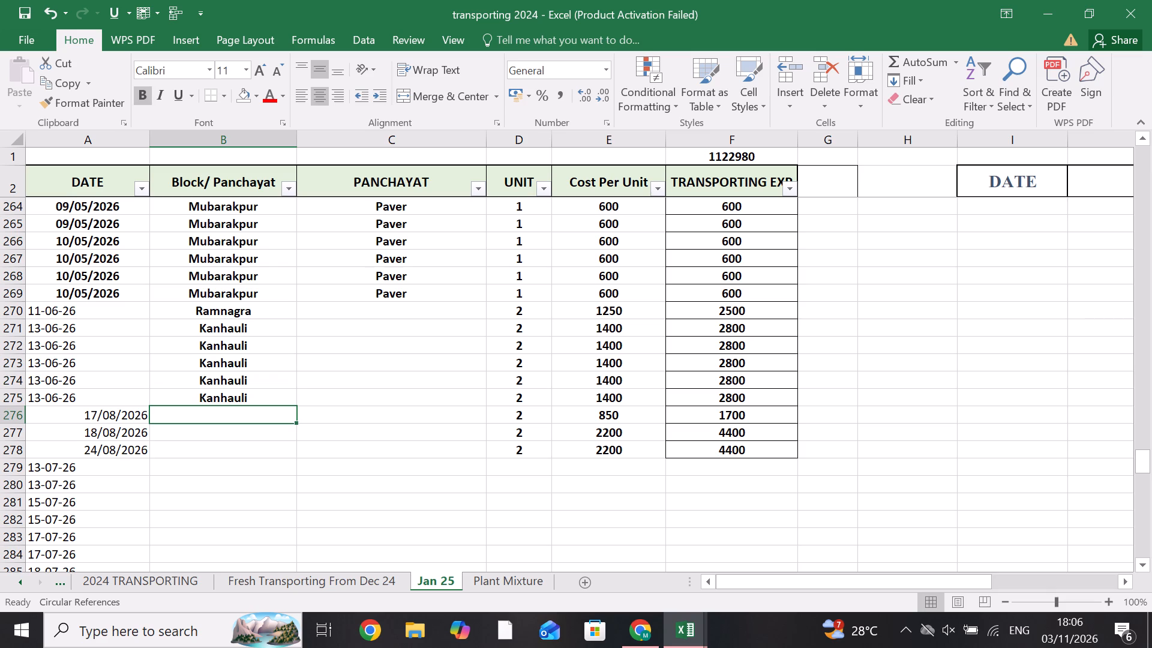
pyautogui.press('BackSpace')
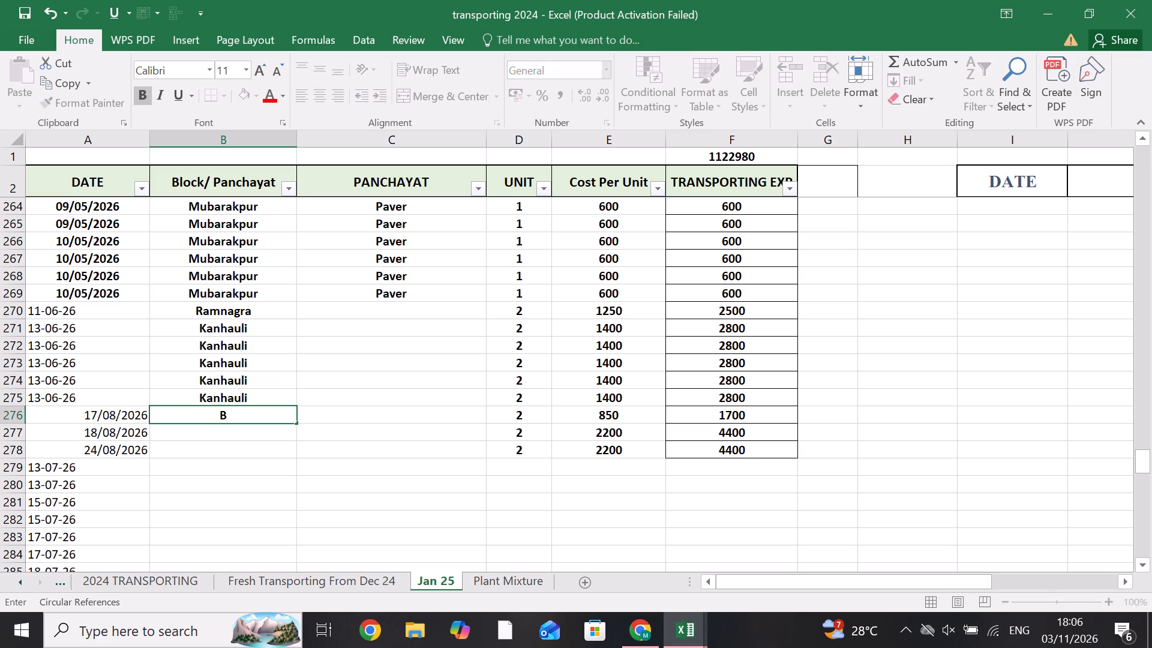
pyautogui.press('Down')
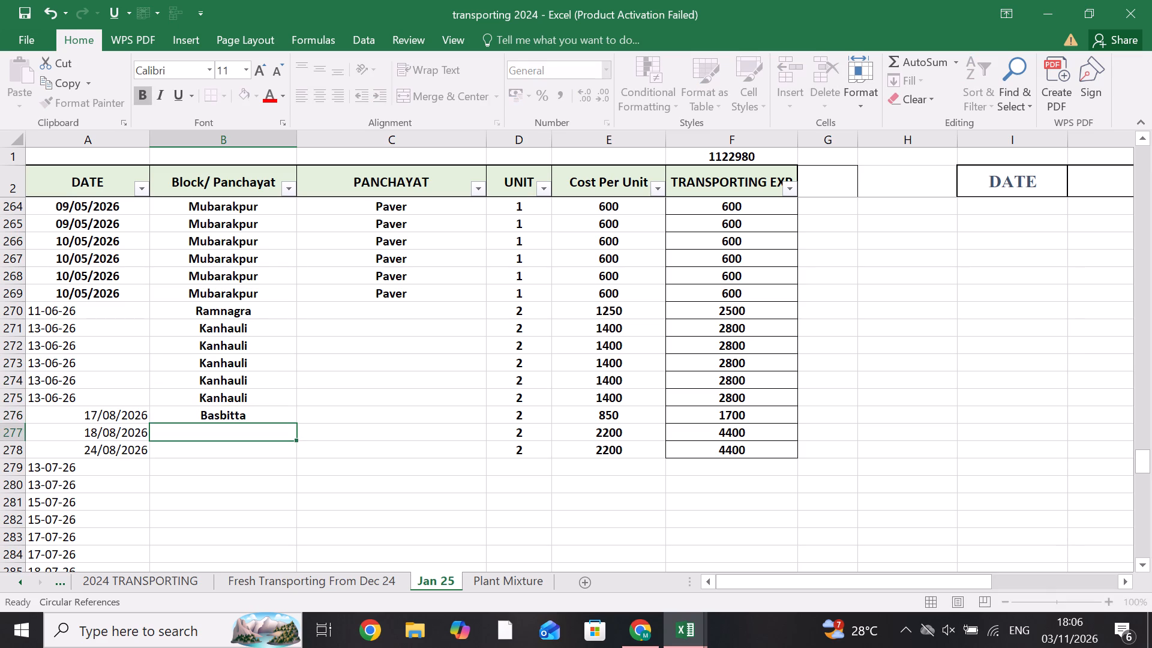
pyautogui.press('v')
pyautogui.press('BackSpace')
pyautogui.press('b')
pyautogui.hotkey('shift', 'Down')
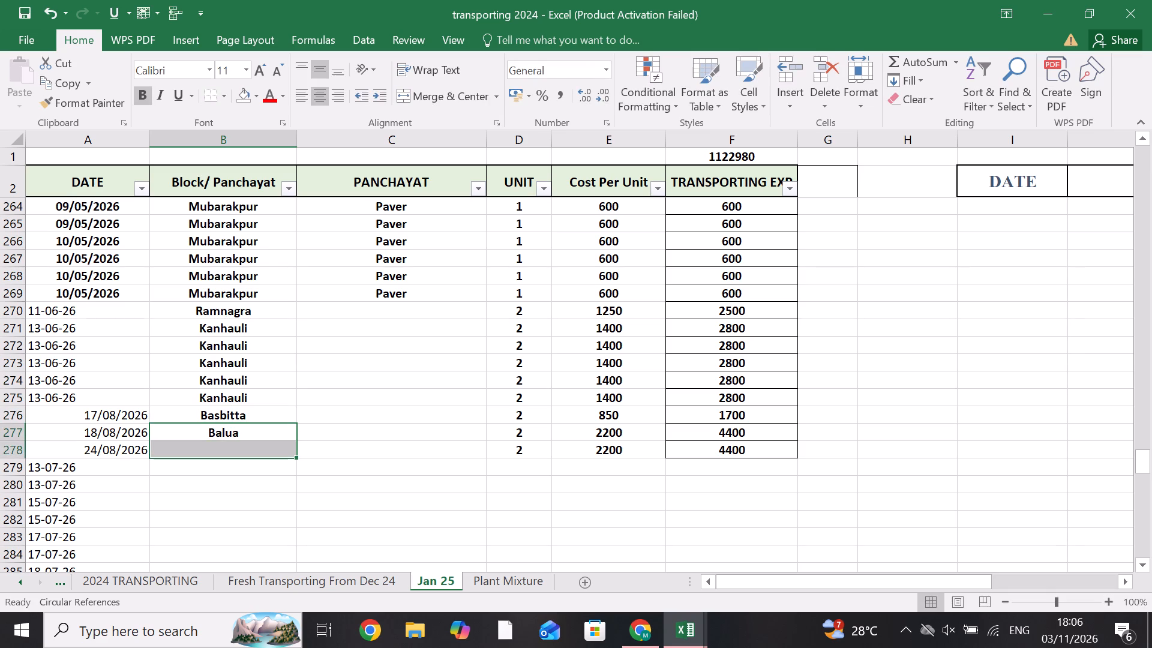
pyautogui.hotkey('ctrl', 'd')
pyautogui.press('Down')
pyautogui.press('Down')
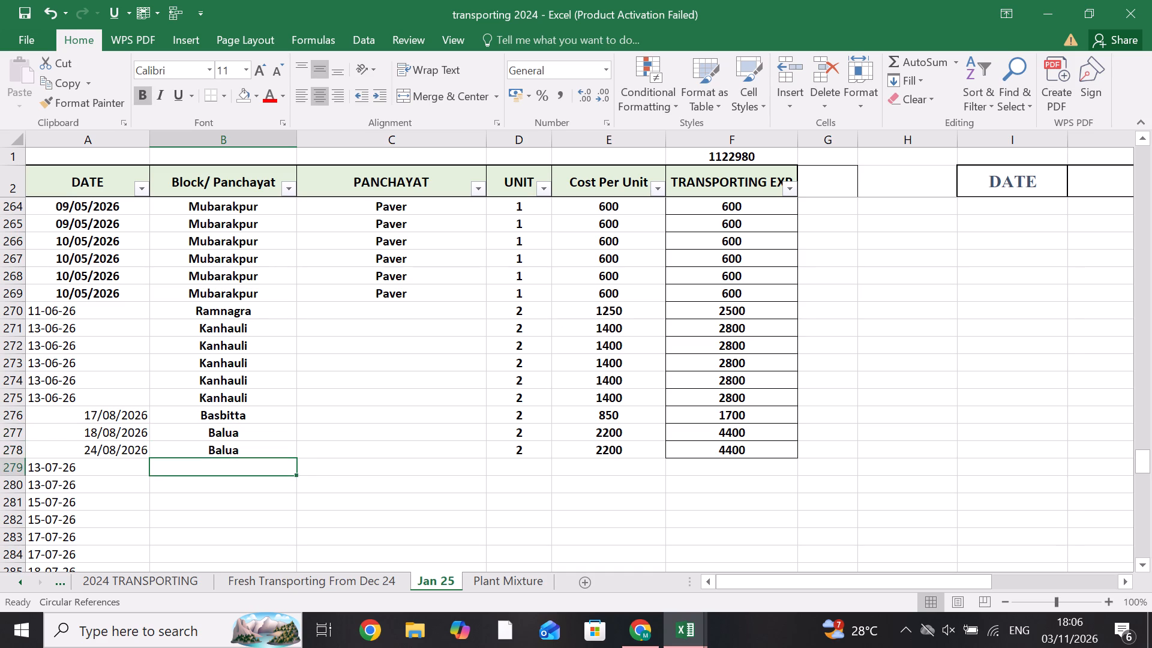
pyautogui.press('Right')
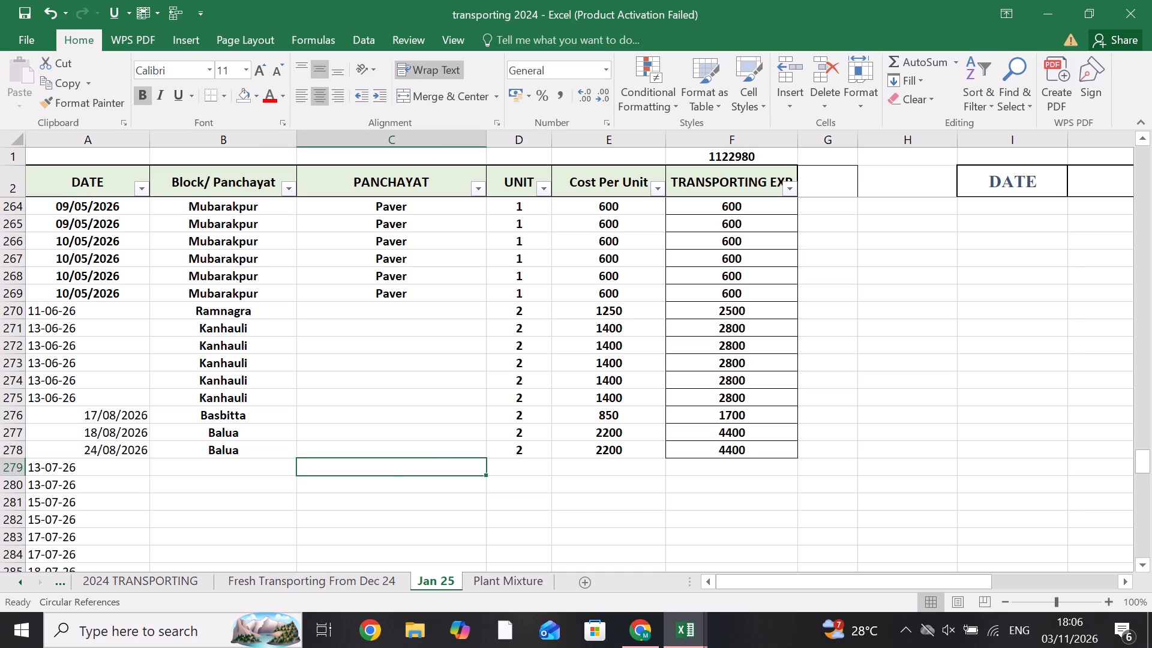
# Fill row 279 with Mahadev as the block, Bricks as the panchayat, 1 unit and a cost per unit of 600.
pyautogui.write('ricks')
pyautogui.press('Right')
pyautogui.press('Left')
pyautogui.press('Left')
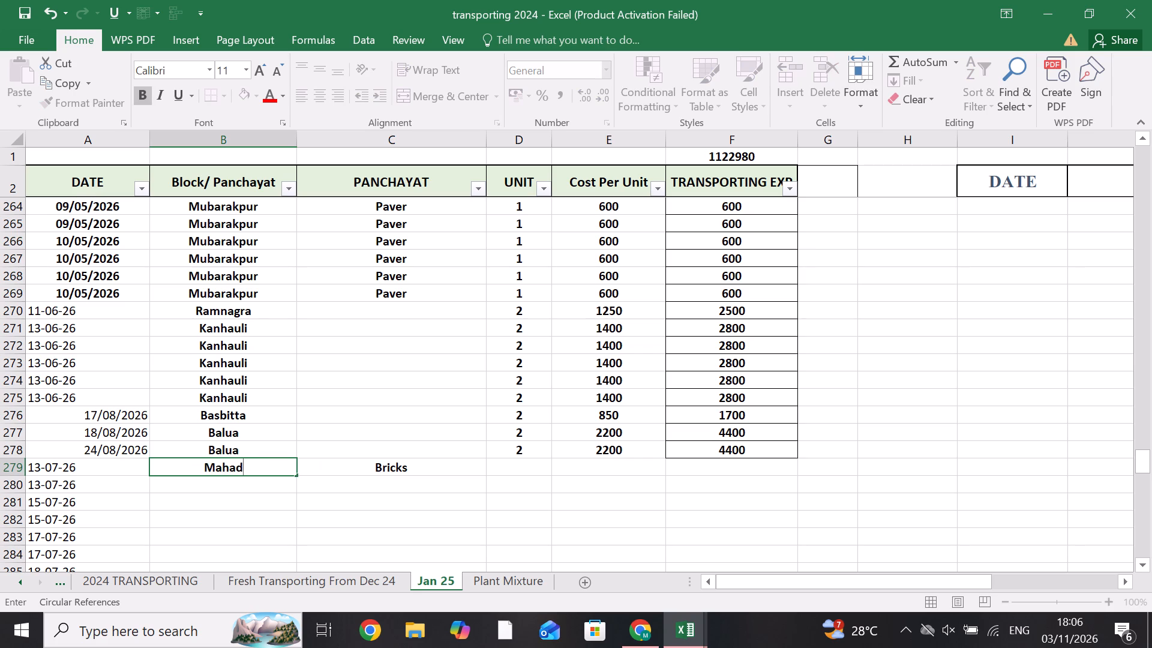
pyautogui.press('Right')
pyautogui.press('Right')
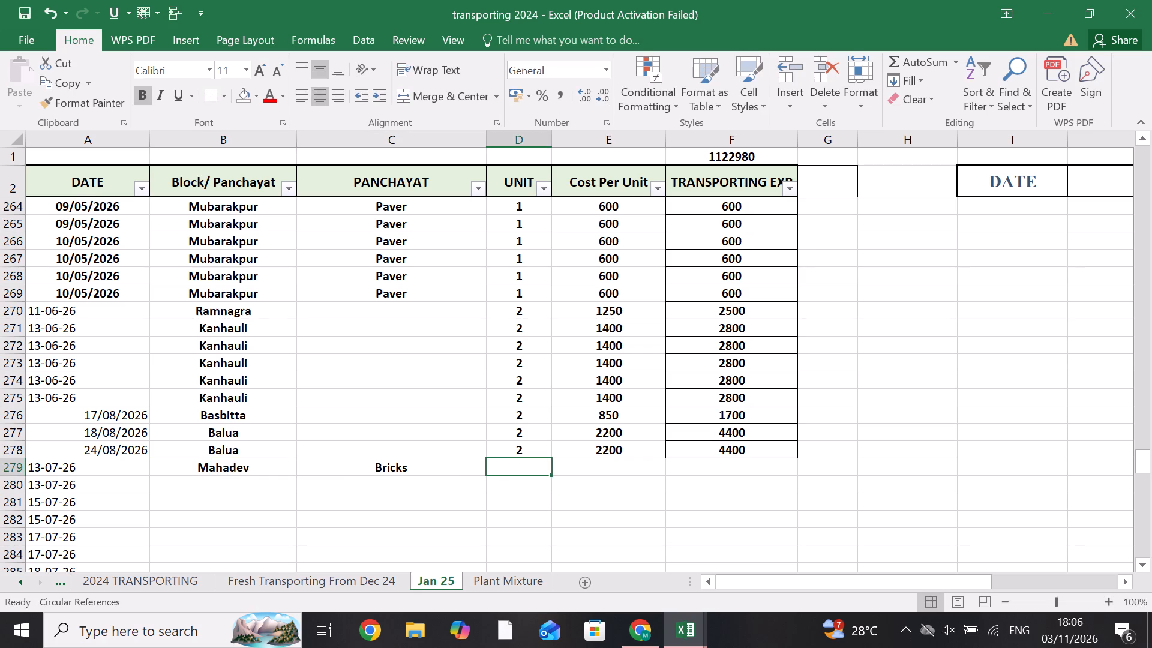
pyautogui.press('1')
pyautogui.press('Right')
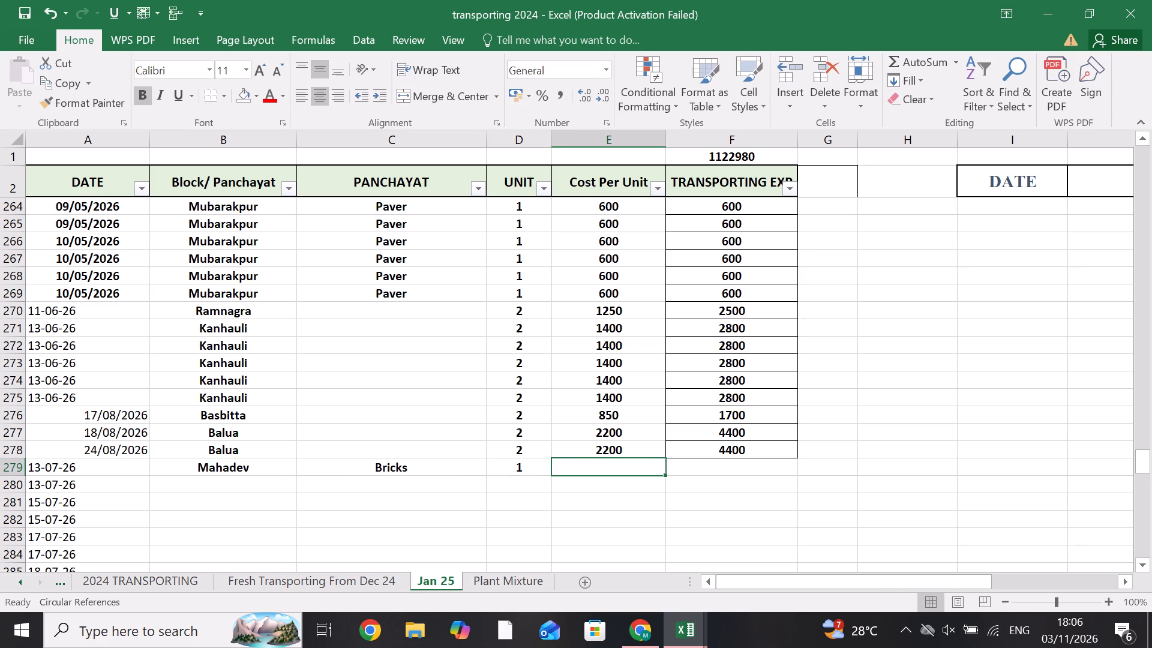
pyautogui.write('600')
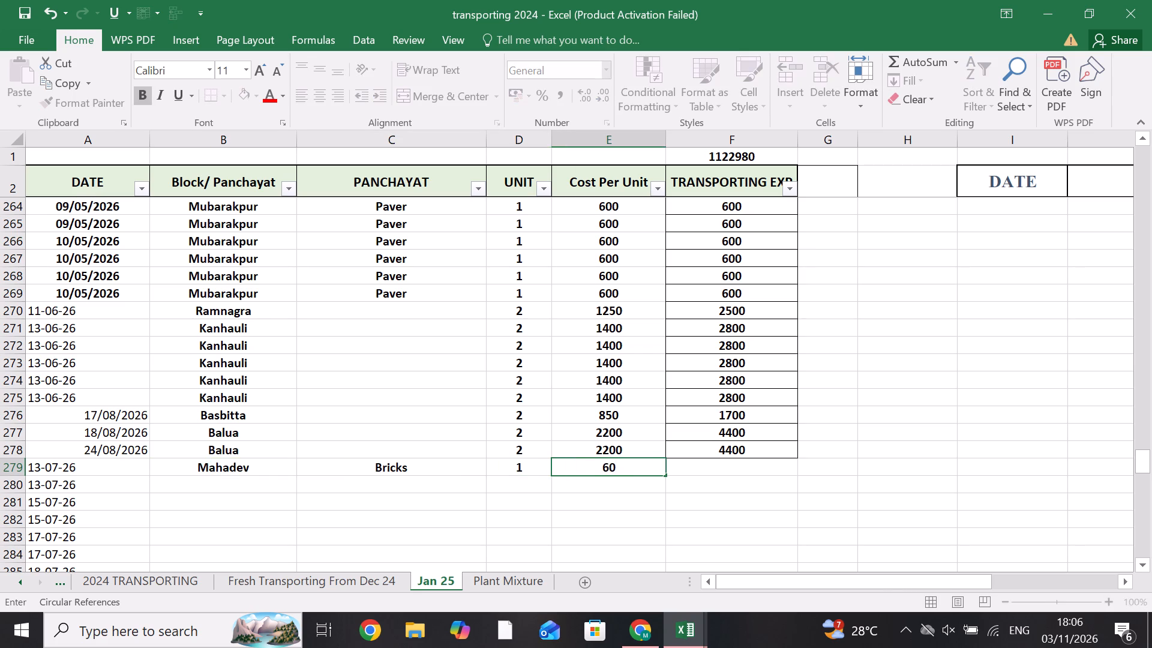
pyautogui.press('Right')
# Fill Mahadev down the Block/ Panchayat column from row 279 through row 298.
pyautogui.press('Left')
pyautogui.press('Left')
pyautogui.press('Left')
pyautogui.press('Left')
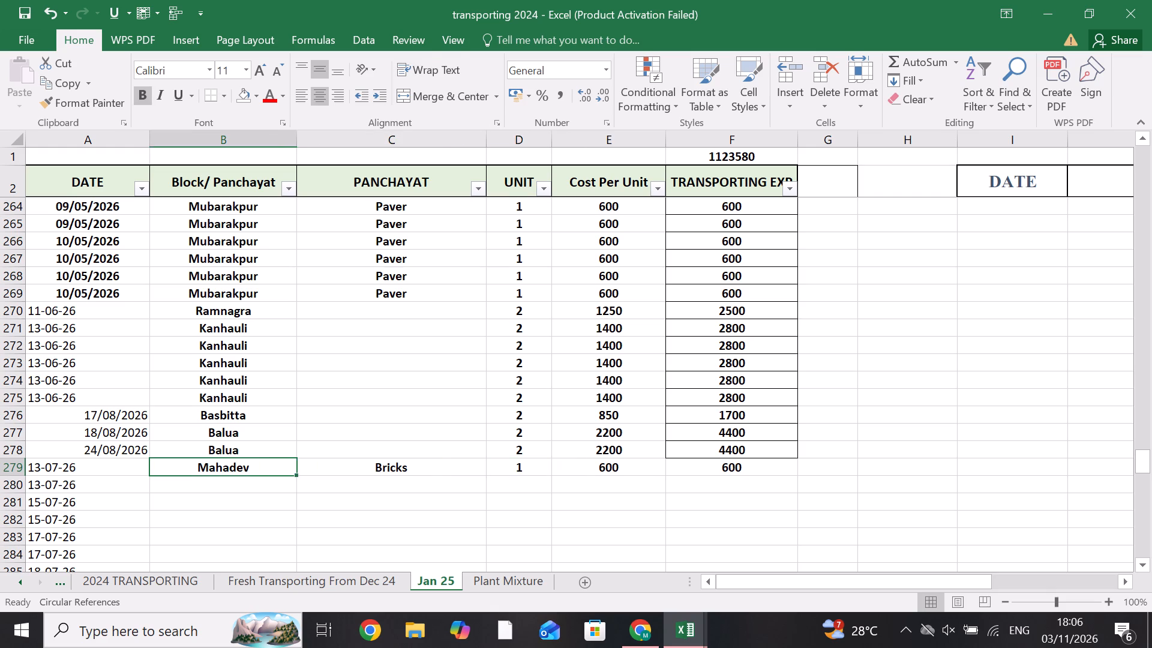
pyautogui.hotkey('shift', 'Down')
pyautogui.hotkey('shift', 'Down')
pyautogui.hotkey('shift', 'Down')
pyautogui.hotkey('shift', 'Down')
pyautogui.hotkey('shift', 'Down')
pyautogui.hotkey('shift', 'Down')
pyautogui.hotkey('shift', 'Down')
pyautogui.hotkey('shift', 'Down')
pyautogui.hotkey('shift', 'Down')
pyautogui.hotkey('shift', 'Down')
pyautogui.hotkey('shift', 'Down')
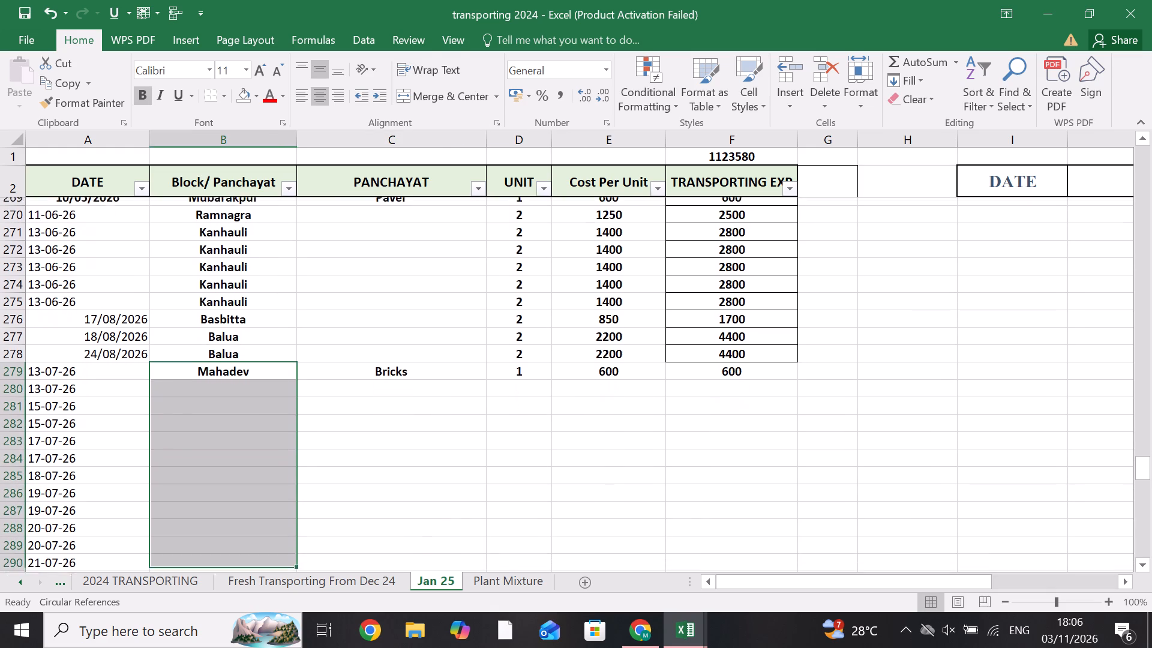
pyautogui.hotkey('shift', 'Down')
pyautogui.hotkey('shift', 'Down')
pyautogui.hotkey('shift', 'Down')
pyautogui.hotkey('shift', 'Down')
pyautogui.hotkey('shift', 'Down')
pyautogui.hotkey('shift', 'Down')
pyautogui.hotkey('shift', 'Down')
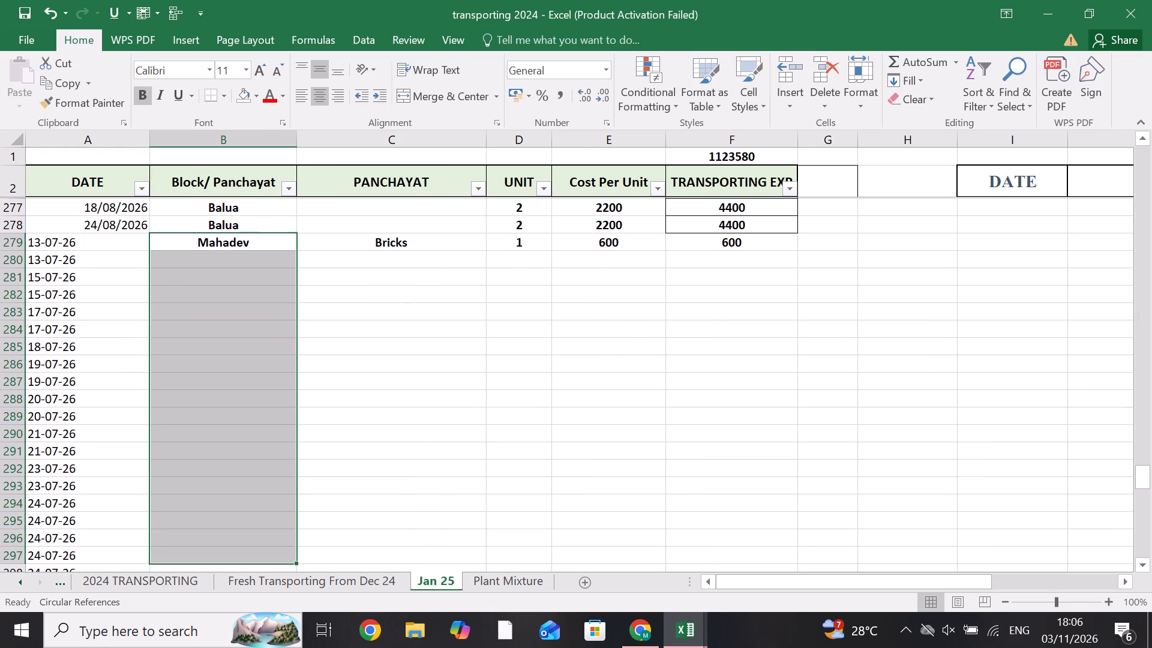
pyautogui.hotkey('shift', 'Down')
pyautogui.hotkey('shift', 'Down')
pyautogui.hotkey('shift', 'Up')
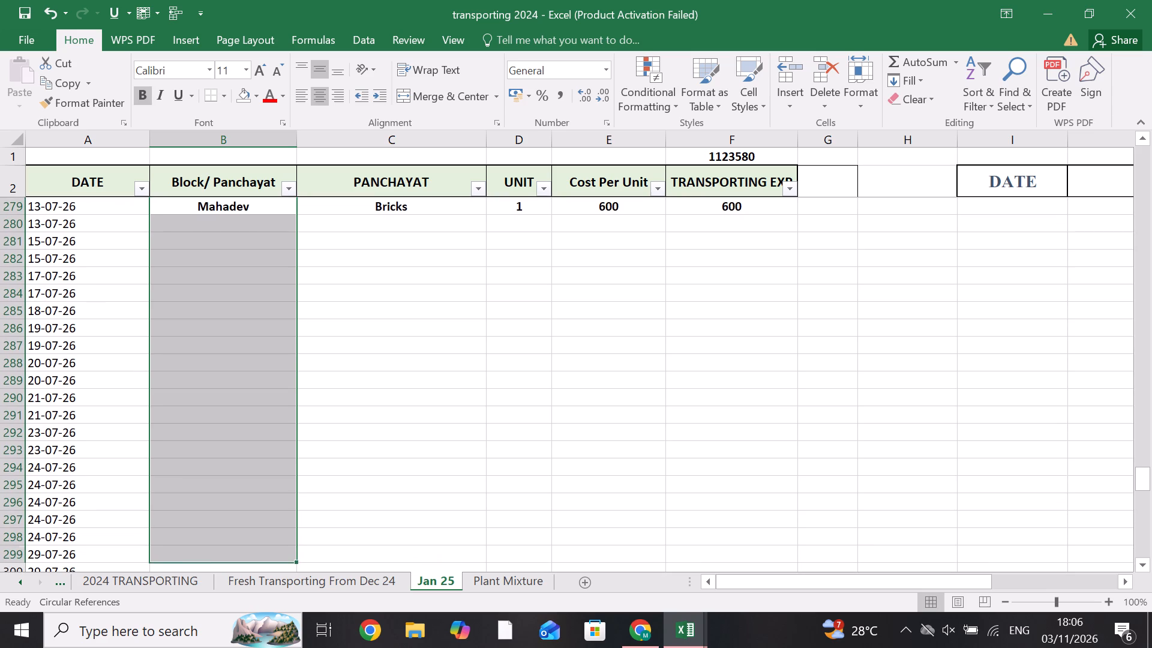
pyautogui.hotkey('ctrl', 'd')
# Fill row 279's Bricks, unit, cost per unit and TRANSPORTING EXP entries down through row 298.
pyautogui.press('Right')
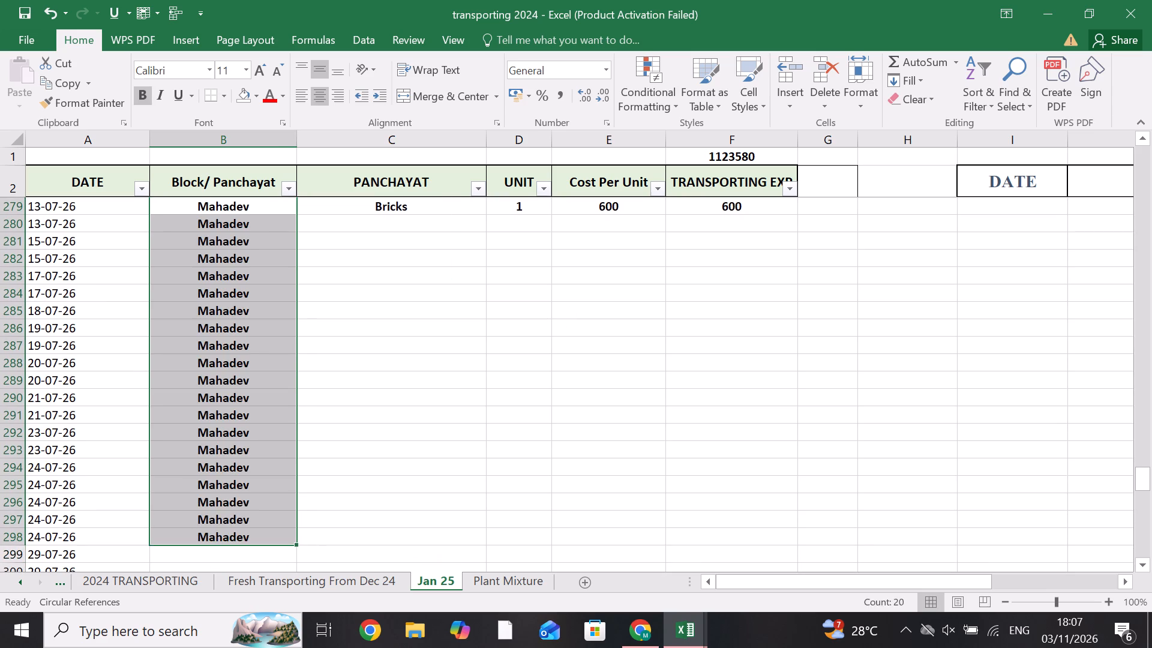
pyautogui.hotkey('shift', 'Right')
pyautogui.hotkey('shift', 'Right')
pyautogui.hotkey('shift', 'Right')
pyautogui.hotkey('shift', 'Down')
pyautogui.hotkey('shift', 'Down')
pyautogui.hotkey('shift', 'Down')
pyautogui.hotkey('shift', 'Down')
pyautogui.hotkey('shift', 'Down')
pyautogui.hotkey('shift', 'Down')
pyautogui.hotkey('shift', 'Down')
pyautogui.hotkey('shift', 'Down')
pyautogui.hotkey('shift', 'Down')
pyautogui.hotkey('shift', 'Down')
pyautogui.hotkey('shift', 'Down')
pyautogui.hotkey('shift', 'Down')
pyautogui.hotkey('shift', 'Down')
pyautogui.hotkey('shift', 'Down')
pyautogui.hotkey('shift', 'Down')
pyautogui.hotkey('shift', 'Down')
pyautogui.hotkey('shift', 'Down')
pyautogui.hotkey('shift', 'Down')
pyautogui.hotkey('shift', 'Down')
pyautogui.hotkey('shift', 'Down')
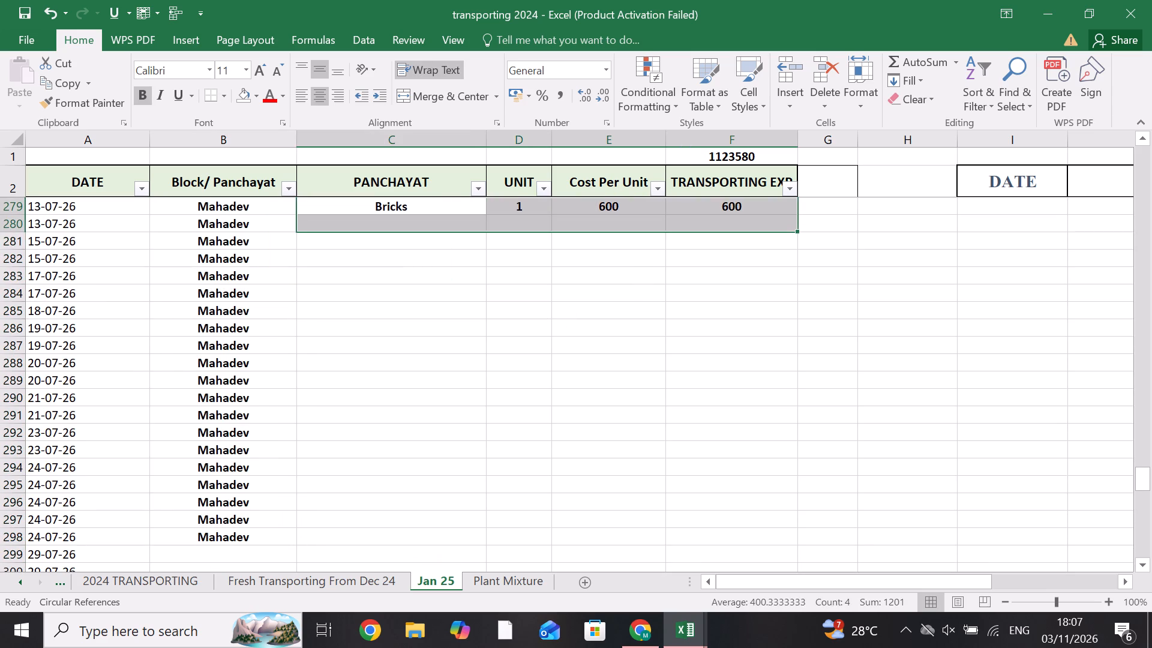
pyautogui.hotkey('shift', 'Up')
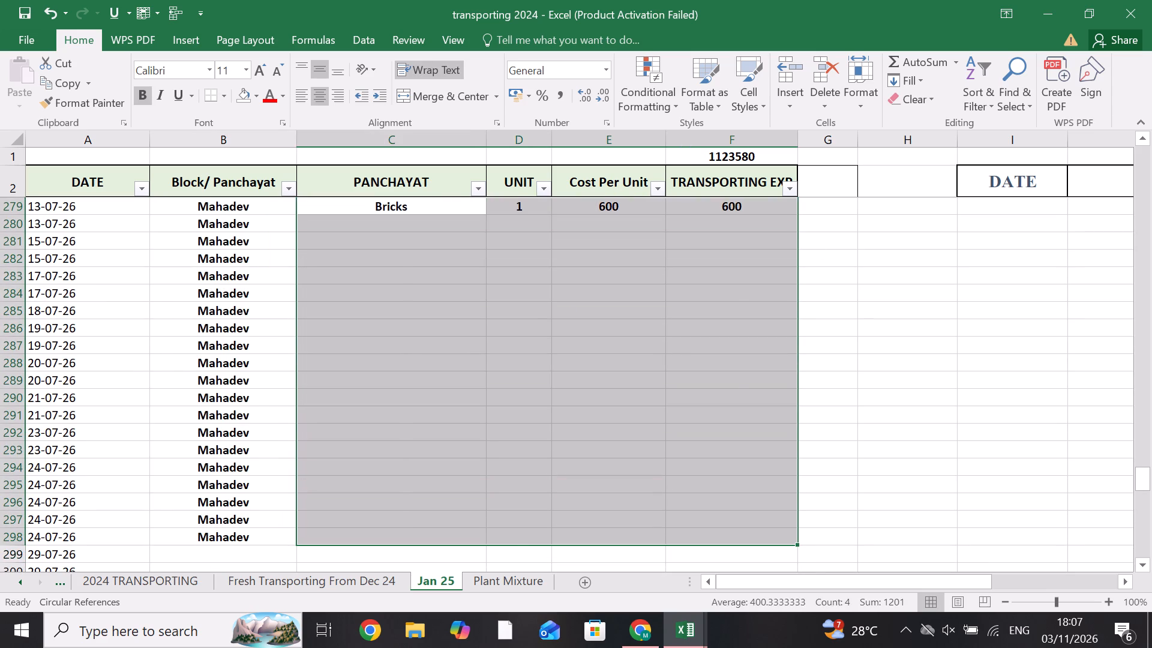
pyautogui.hotkey('ctrl', 'd')
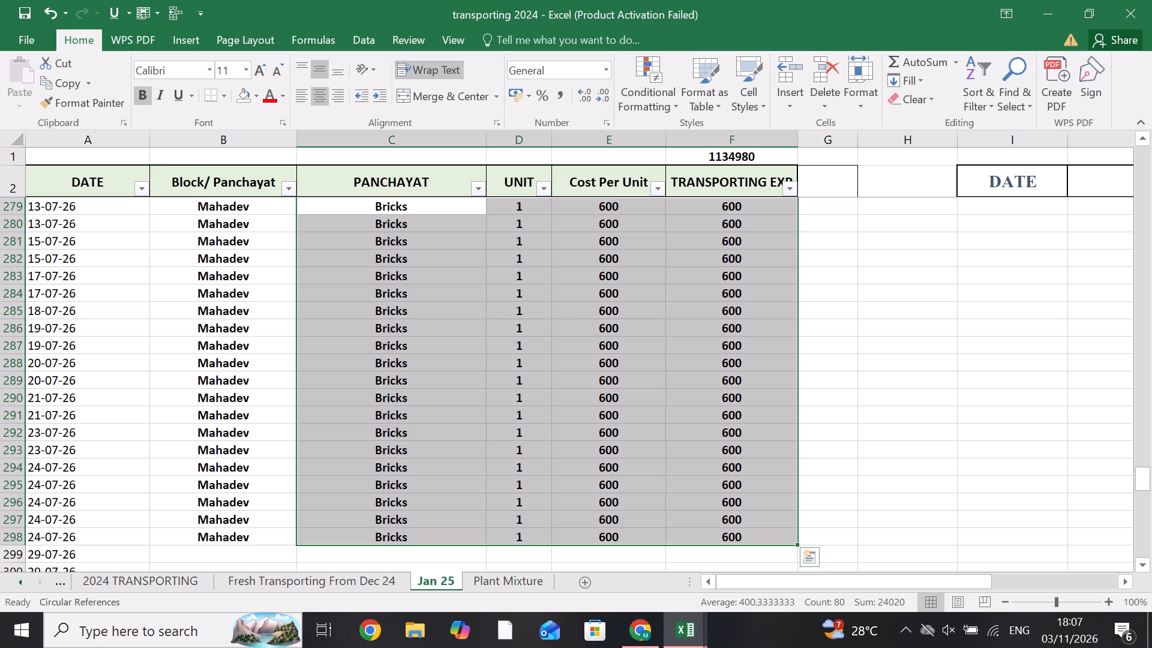
# Fill row 298's Mahadev entries, from Block/ Panchayat to TRANSPORTING EXP, down through row 319.
pyautogui.click(228, 542)
pyautogui.click(226, 550)
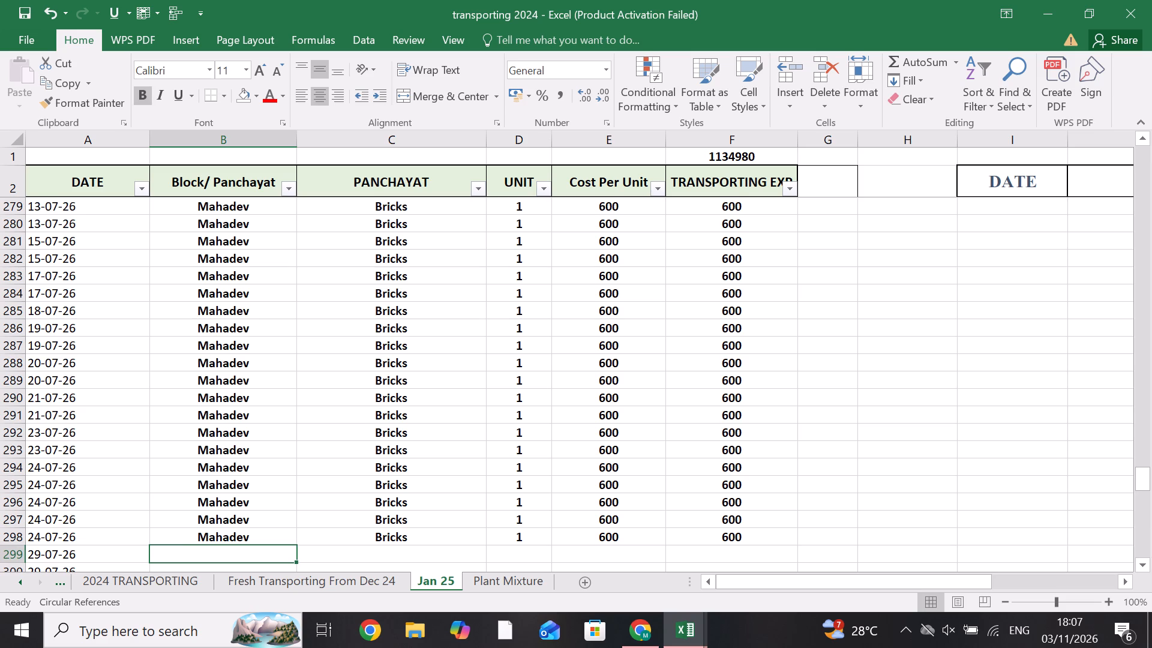
pyautogui.scroll(-1, 233, 459)
pyautogui.moveTo(228, 289); pyautogui.dragTo(216, 478)
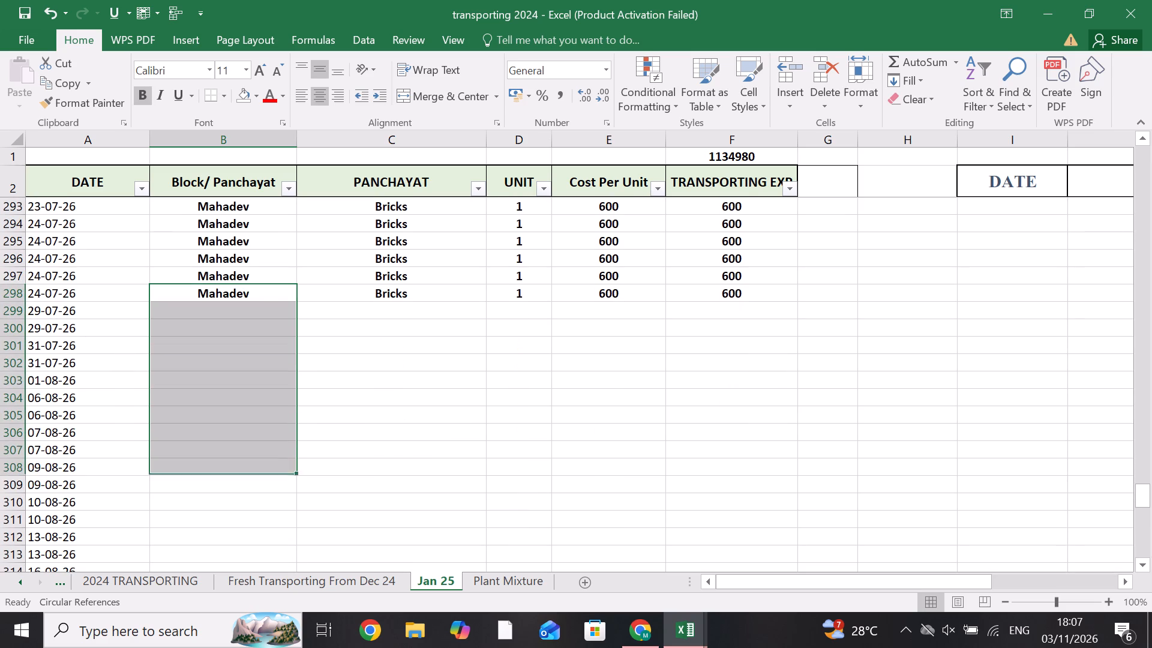
pyautogui.moveTo(216, 478); pyautogui.dragTo(234, 541)
pyautogui.scroll(-1, 218, 541)
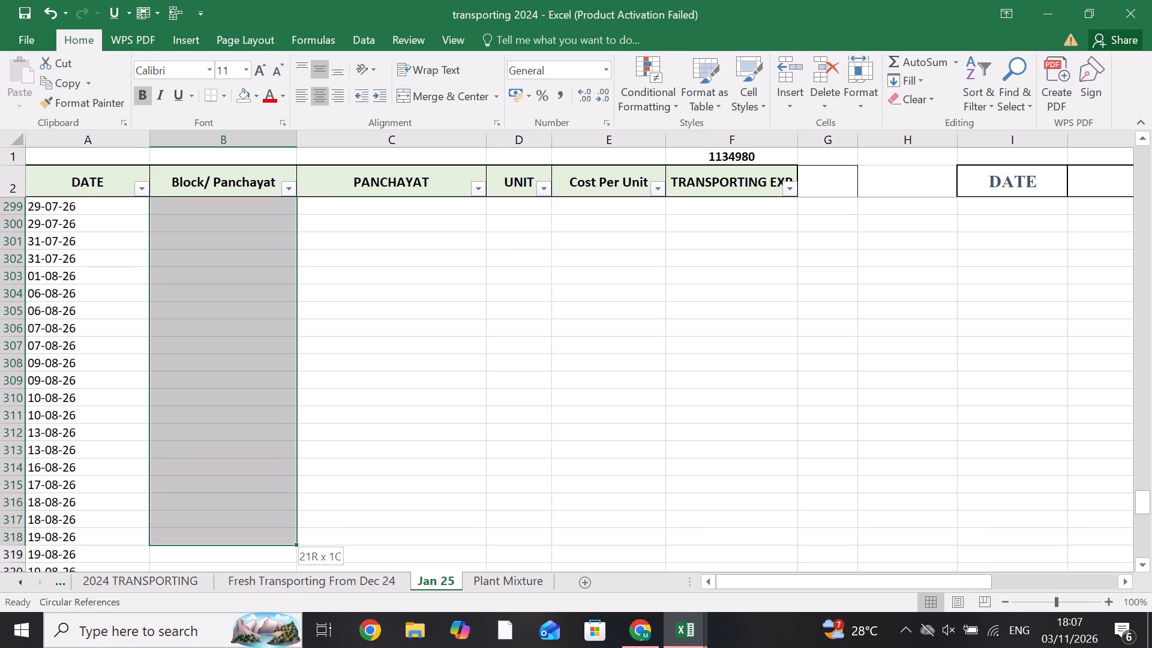
pyautogui.moveTo(234, 541); pyautogui.dragTo(355, 552)
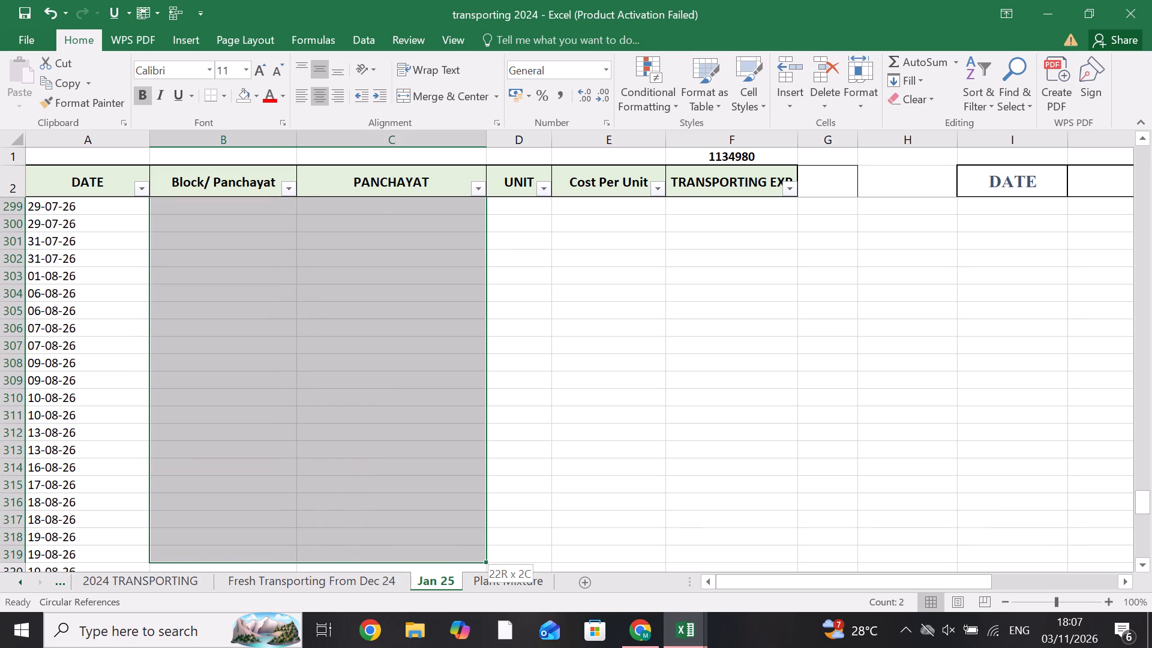
pyautogui.moveTo(355, 552); pyautogui.dragTo(681, 557)
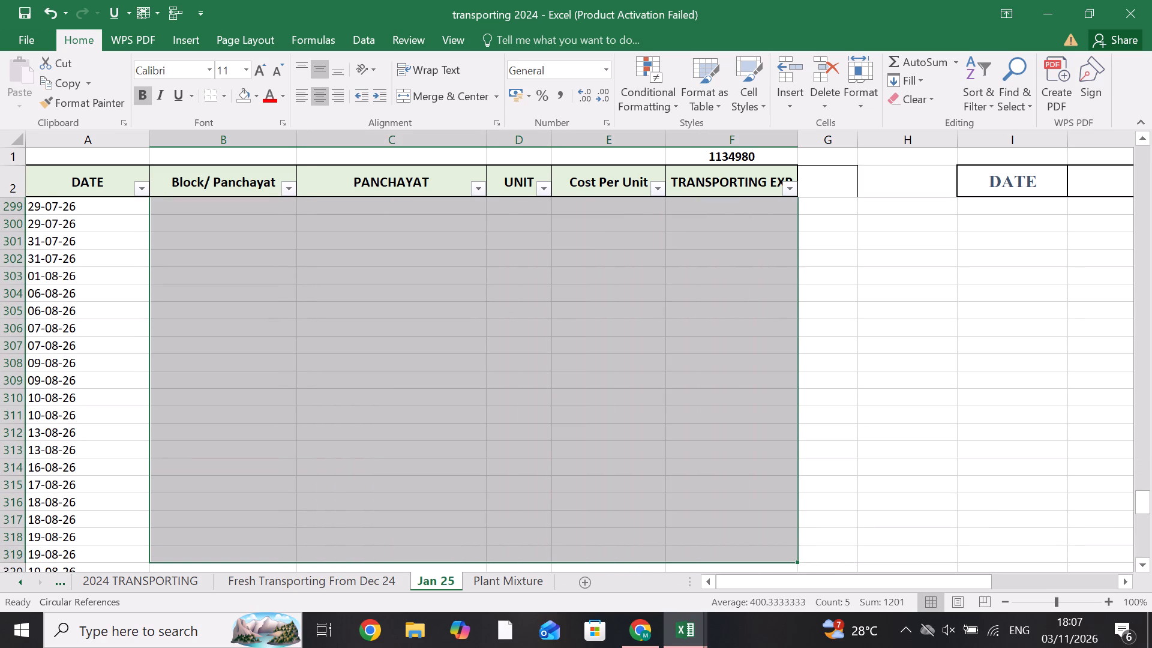
pyautogui.hotkey('ctrl', 'd')
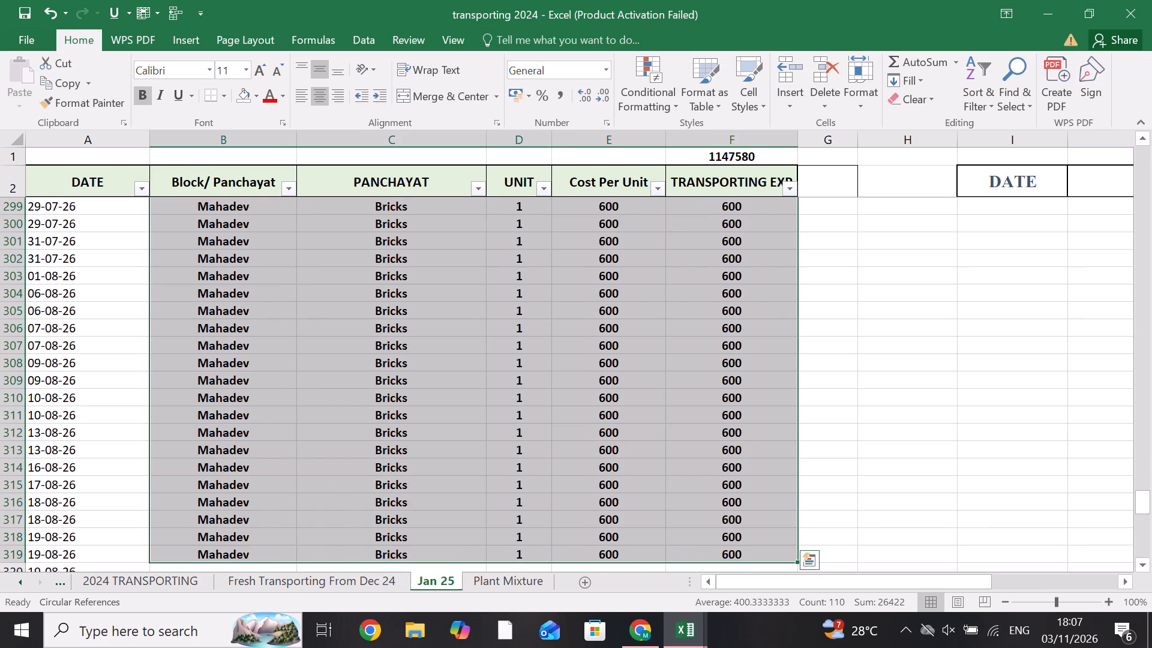
# Fill row 320 with Basbitta as the block, Bricks as the panchayat, 1 unit and a cost per unit of 1100.
pyautogui.scroll(-1, 463, 461)
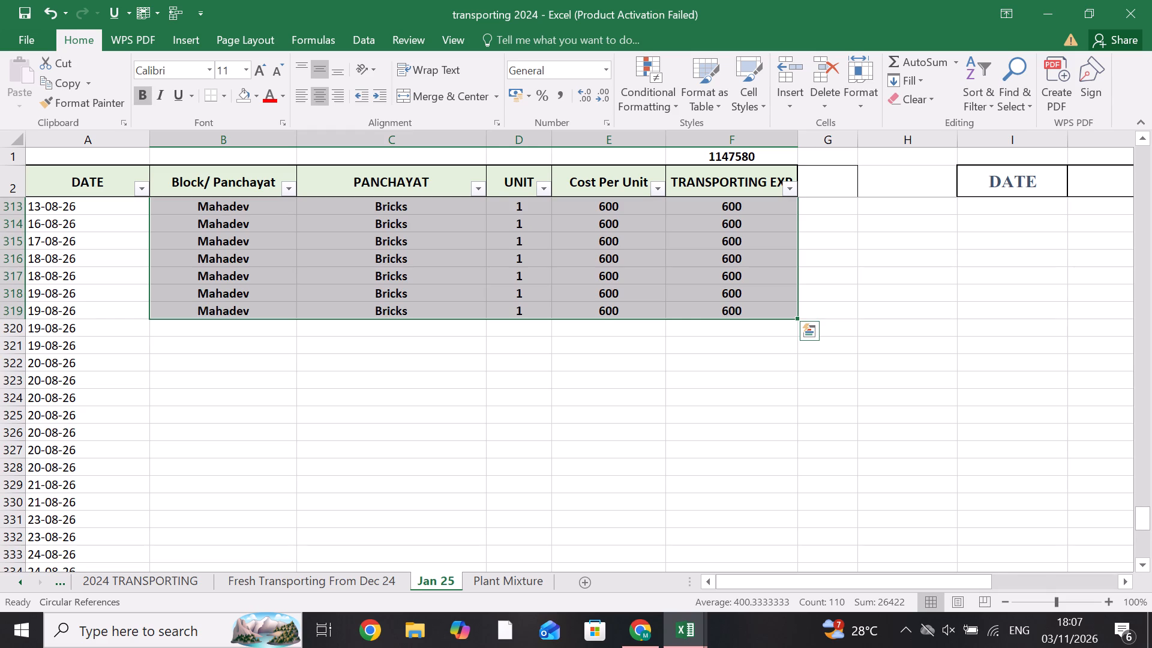
pyautogui.click(217, 329)
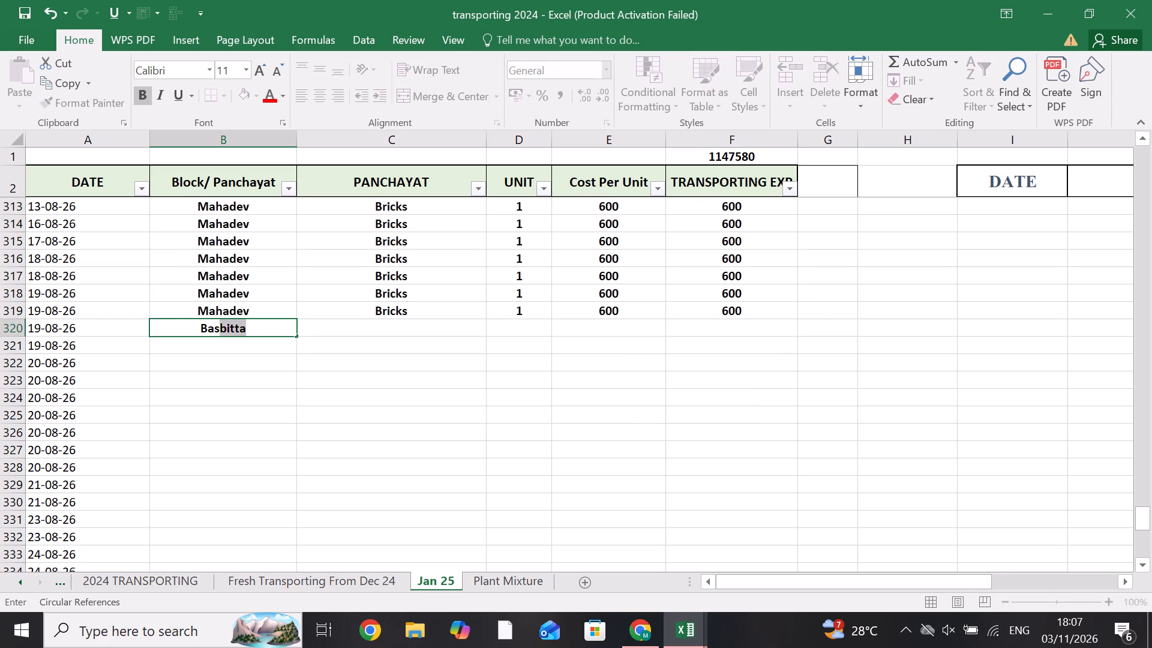
pyautogui.press('b')
pyautogui.press('Right')
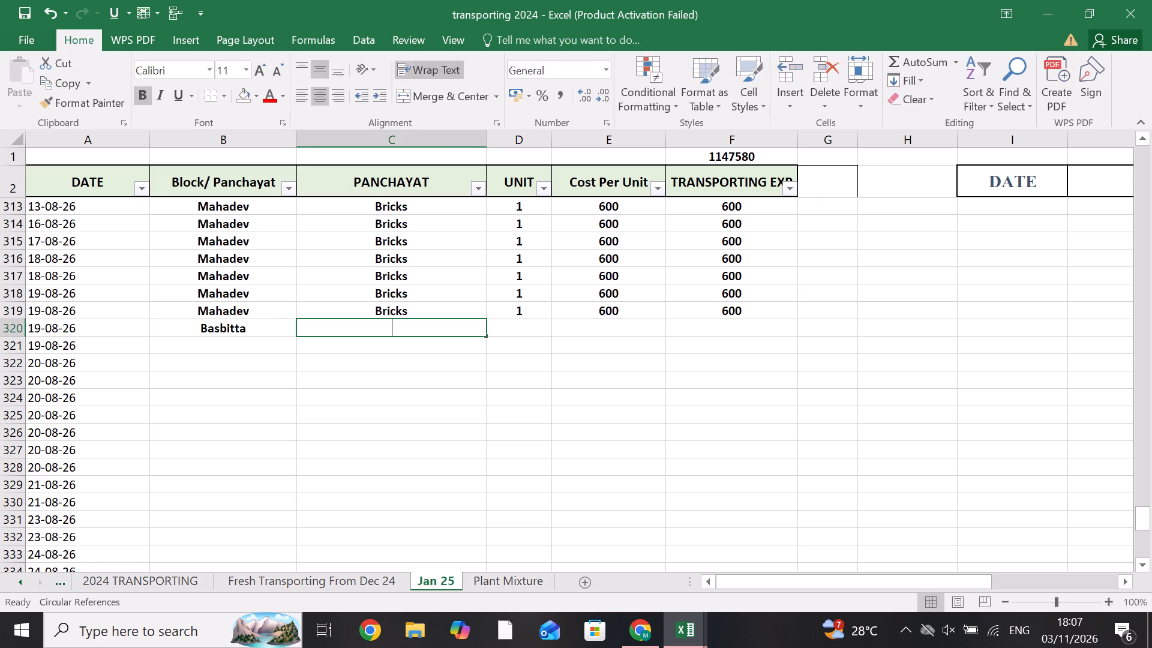
pyautogui.press('Right')
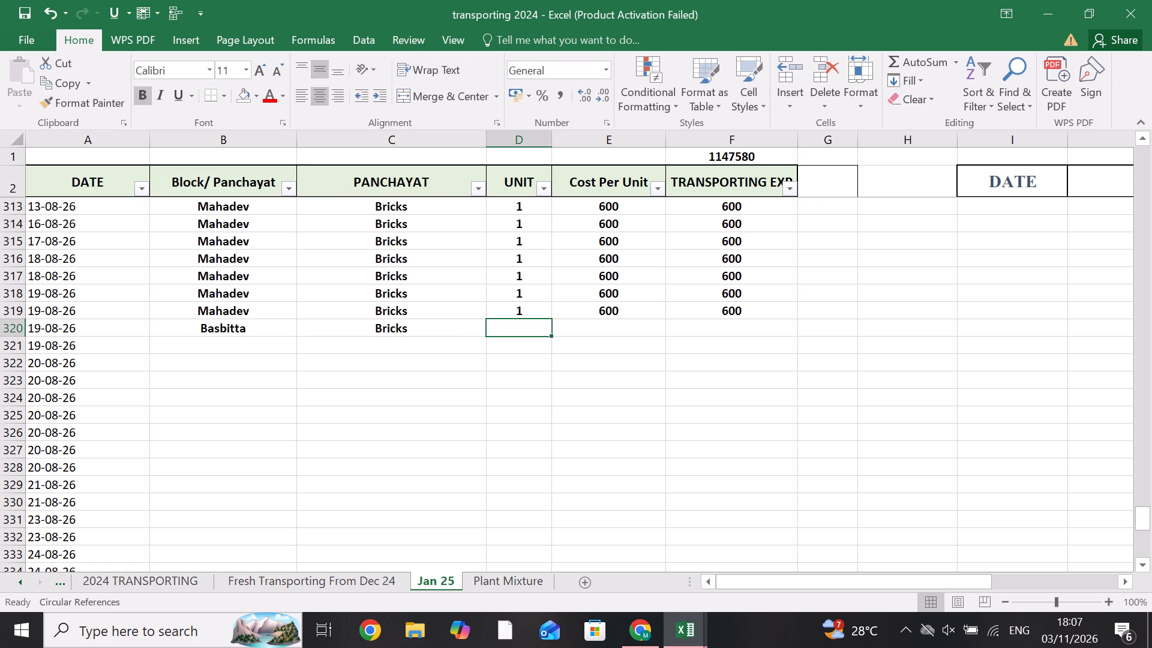
pyautogui.press('Right')
pyautogui.write('1100')
pyautogui.press('Left')
pyautogui.press('Up')
pyautogui.hotkey('shift', 'Down')
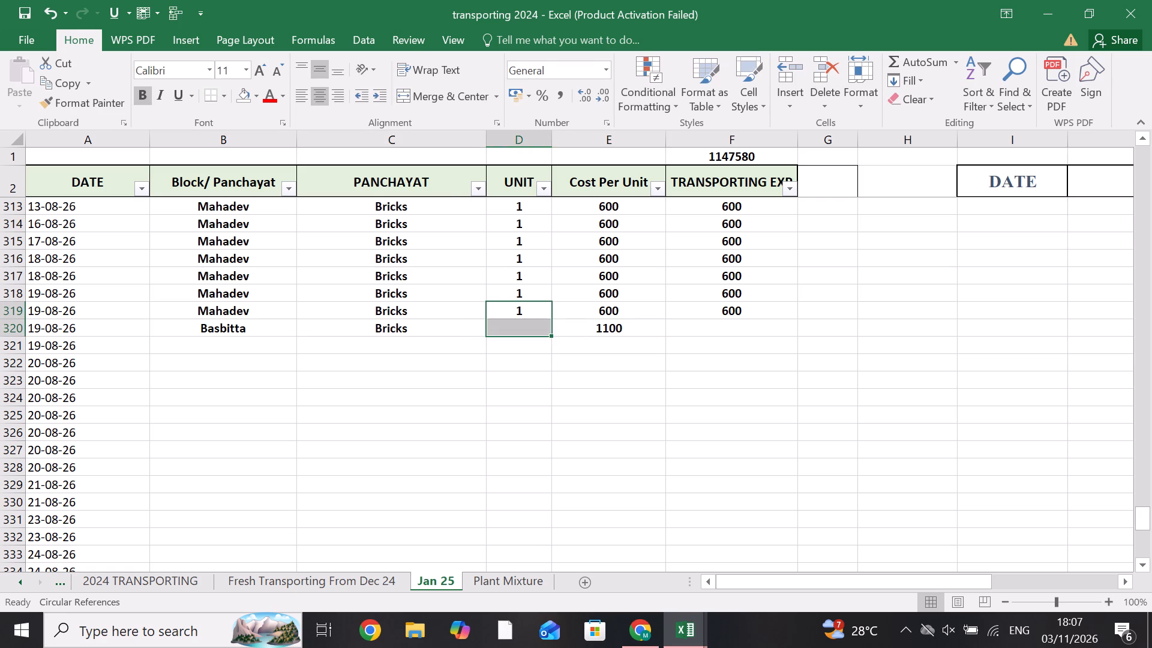
pyautogui.hotkey('ctrl', 'd')
pyautogui.press('Down')
pyautogui.press('Left')
pyautogui.press('Left')
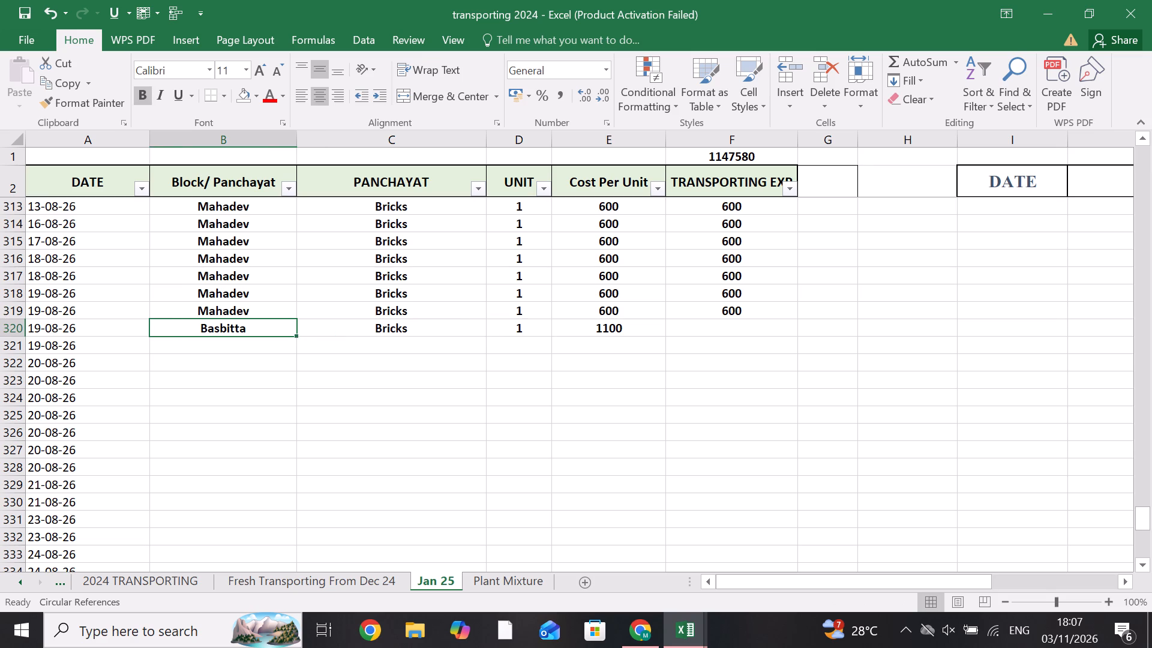
# Fill row 320's Basbitta, Bricks, unit and cost per unit entries down through row 325.
pyautogui.hotkey('shift', 'Down')
pyautogui.hotkey('shift', 'Down')
pyautogui.hotkey('shift', 'Down')
pyautogui.hotkey('shift', 'Down')
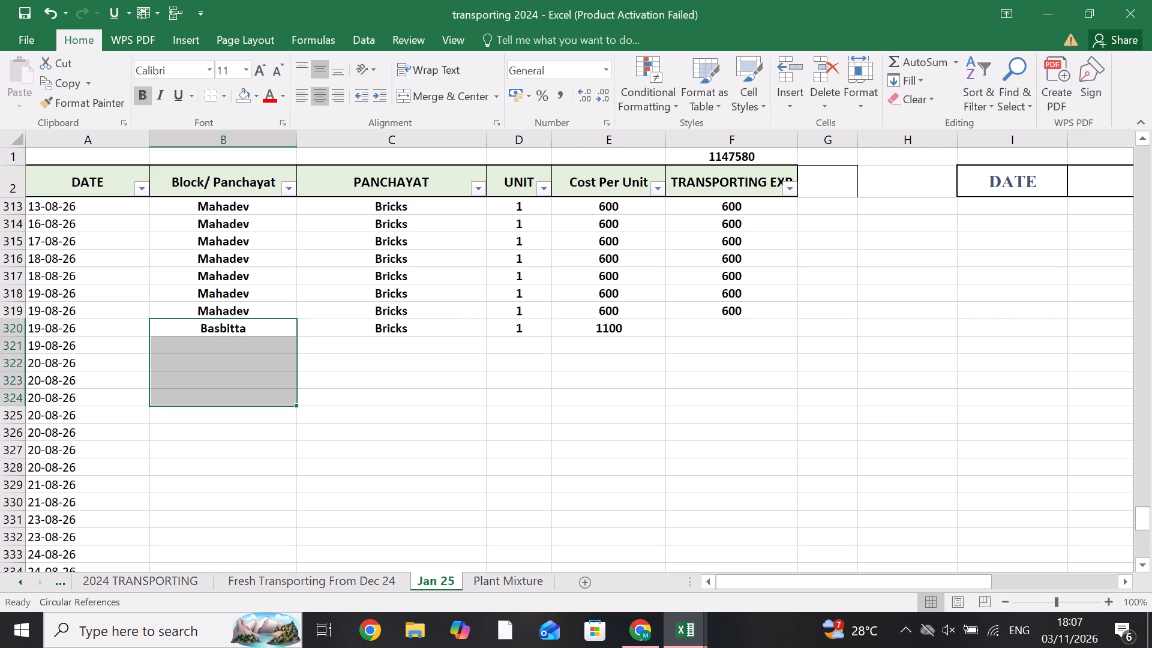
pyautogui.hotkey('shift', 'Down')
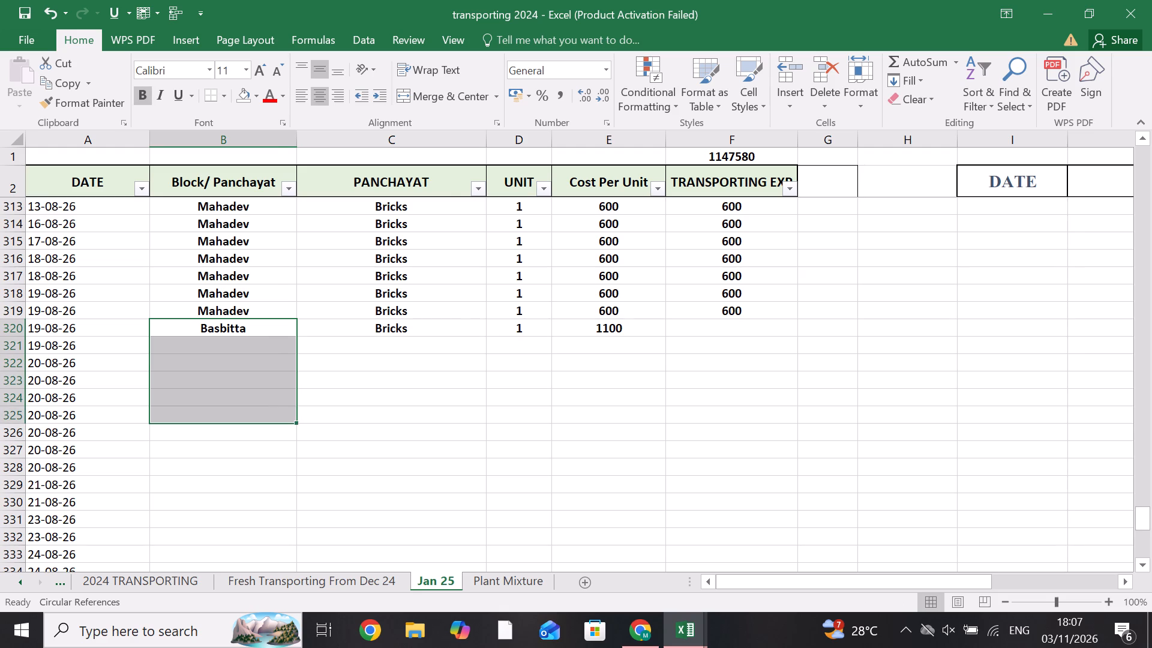
pyautogui.hotkey('shift', 'Right')
pyautogui.hotkey('shift', 'Right')
pyautogui.hotkey('shift', 'Right')
pyautogui.hotkey('shift', 'Right')
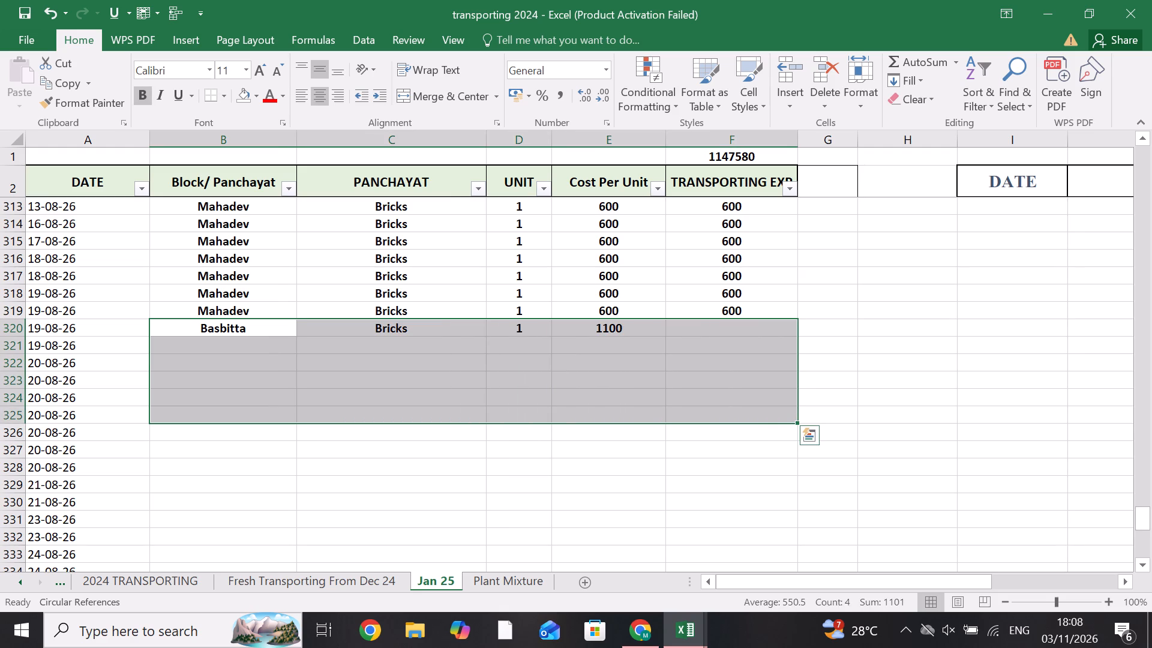
pyautogui.hotkey('ctrl', 'd')
# Fill the TRANSPORTING EXP formula from row 319 down through row 325.
pyautogui.press('Right')
pyautogui.press('Right')
pyautogui.press('Right')
pyautogui.press('Right')
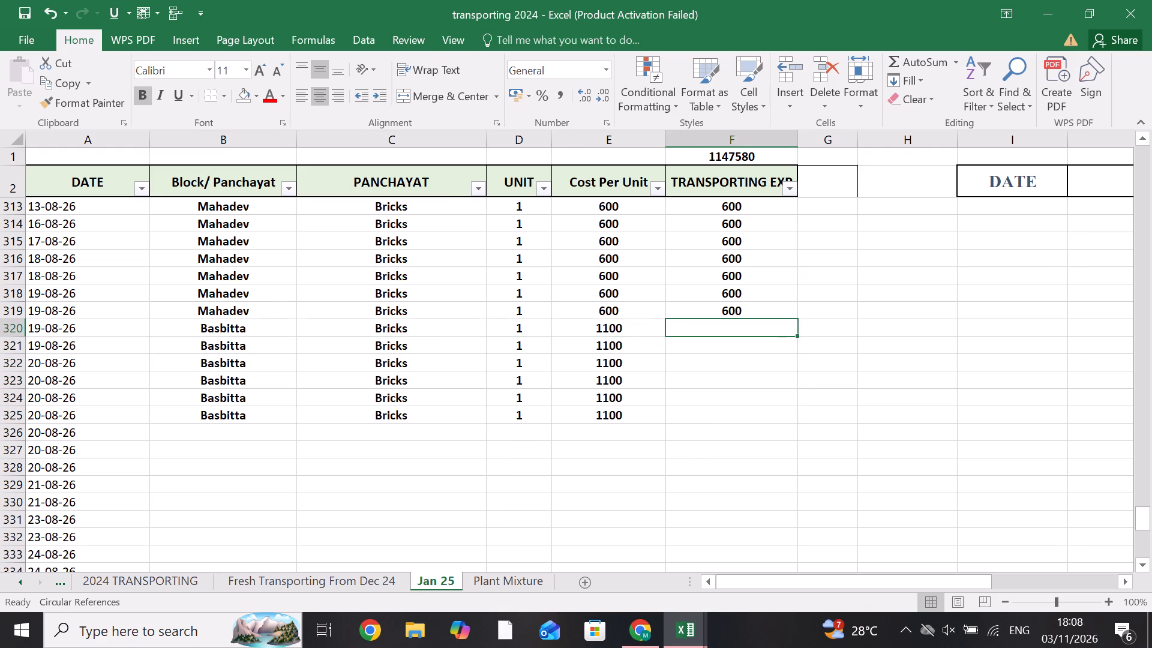
pyautogui.press('Up')
pyautogui.hotkey('shift', 'Down')
pyautogui.hotkey('shift', 'Down')
pyautogui.hotkey('shift', 'Down')
pyautogui.hotkey('shift', 'Down')
pyautogui.hotkey('shift', 'Down')
pyautogui.hotkey('shift', 'Down')
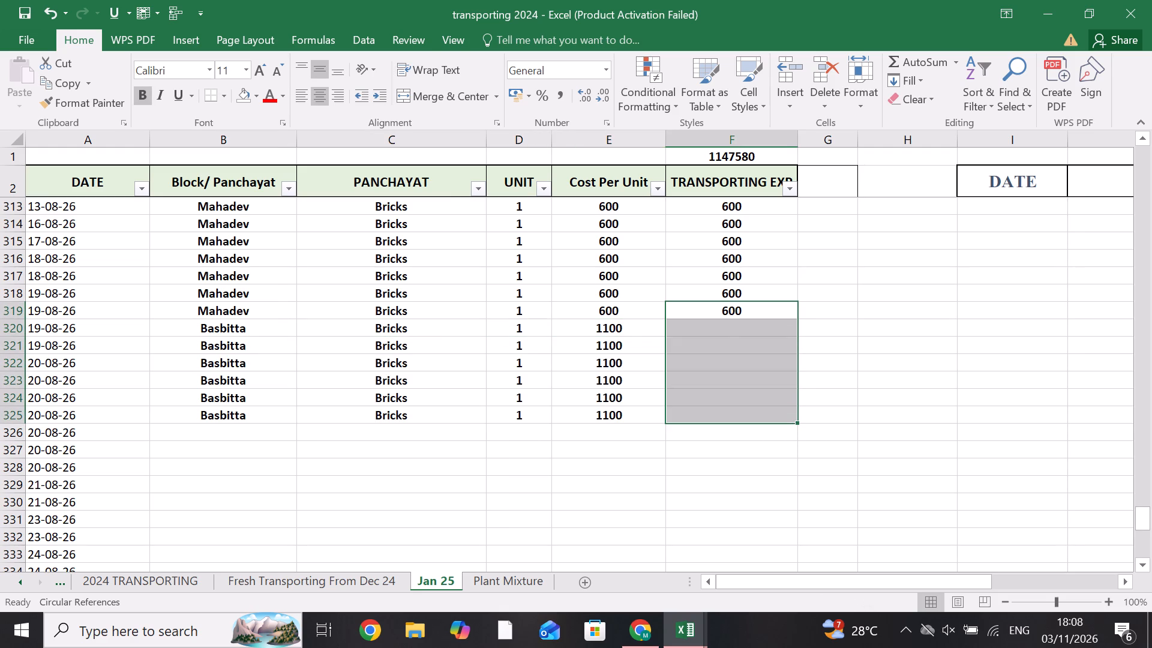
pyautogui.hotkey('ctrl', 'd')
# Fill row 325's Basbitta entries, from Block/ Panchayat to TRANSPORTING EXP, down through the last 21-08-26 entry in row 330.
pyautogui.press('Down')
pyautogui.press('Down')
pyautogui.press('Down')
pyautogui.press('Down')
pyautogui.press('Down')
pyautogui.press('Down')
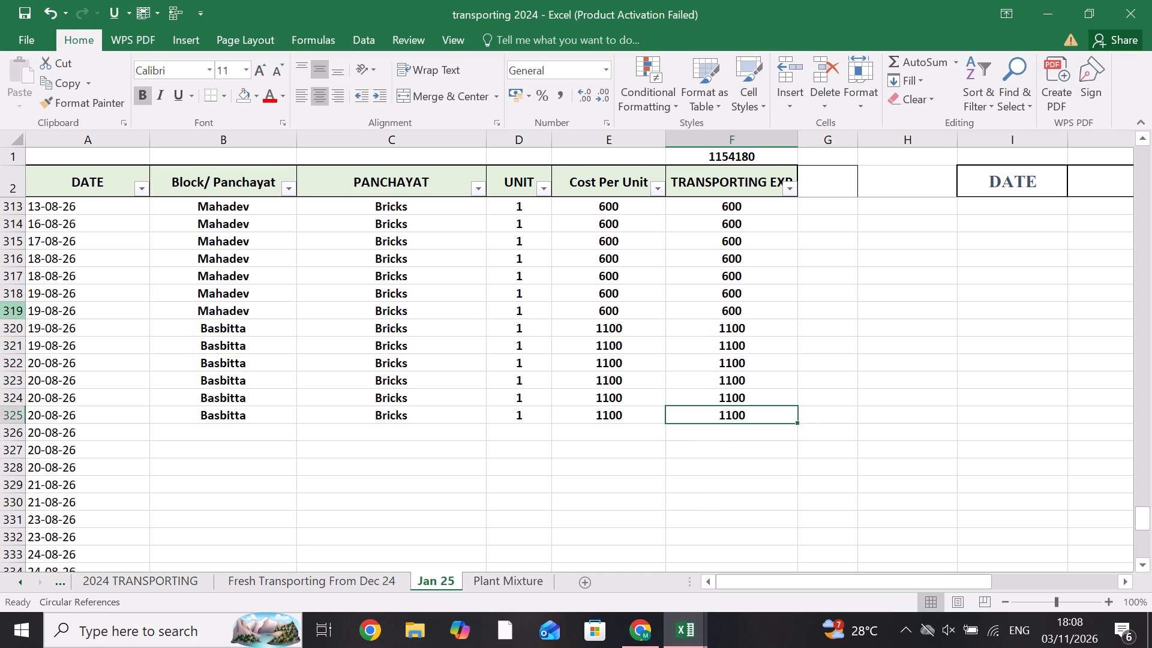
pyautogui.click(62, 361)
pyautogui.click(58, 386)
pyautogui.click(58, 396)
pyautogui.click(61, 416)
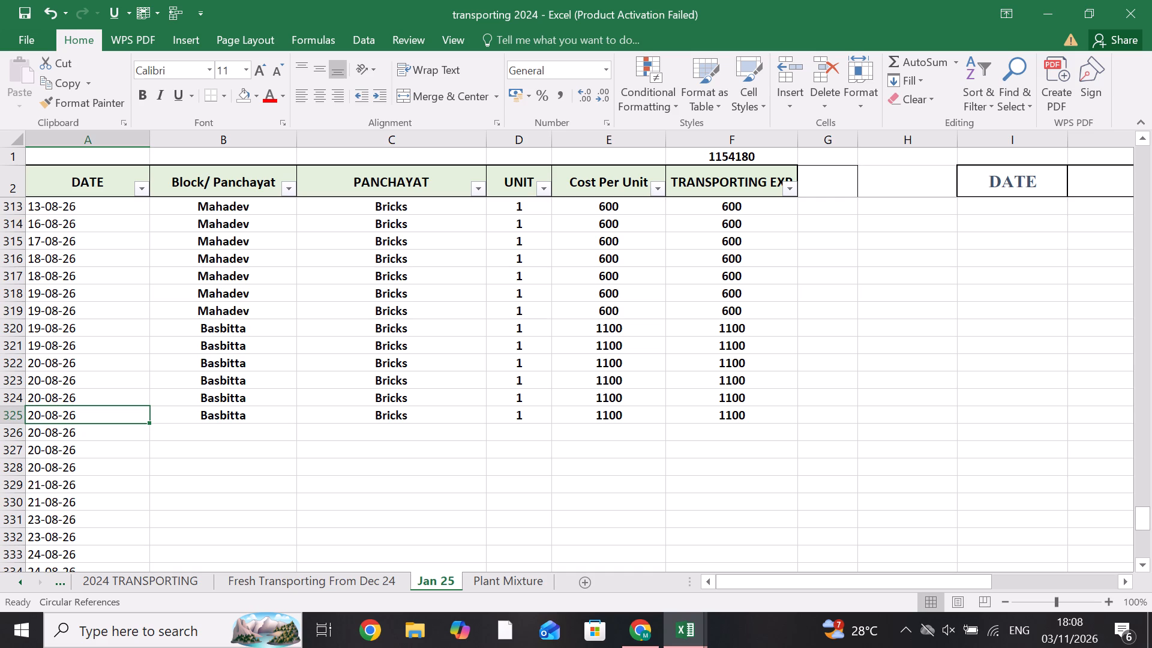
pyautogui.moveTo(190, 420); pyautogui.dragTo(206, 471)
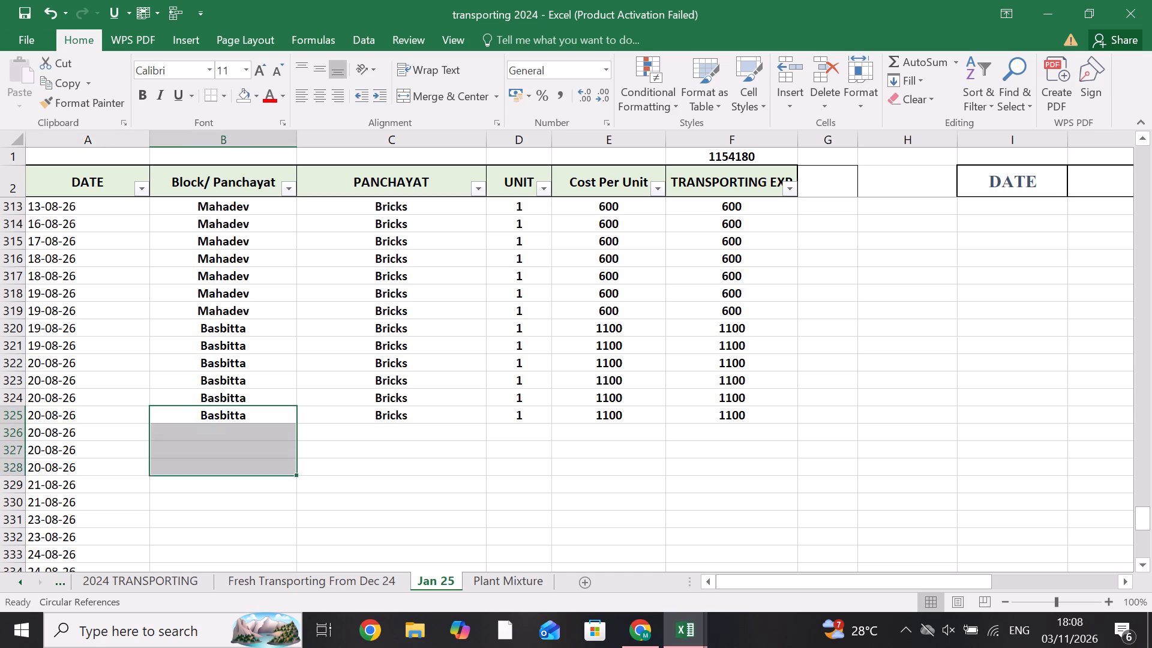
pyautogui.moveTo(206, 471); pyautogui.dragTo(701, 523)
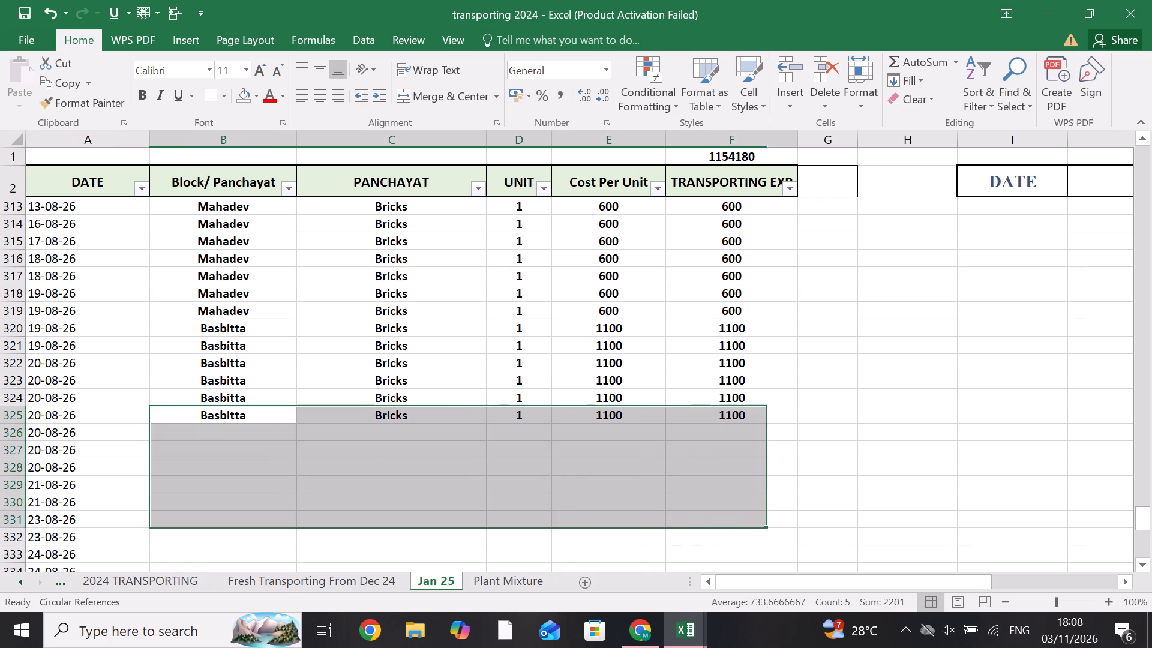
pyautogui.moveTo(701, 523); pyautogui.dragTo(790, 503)
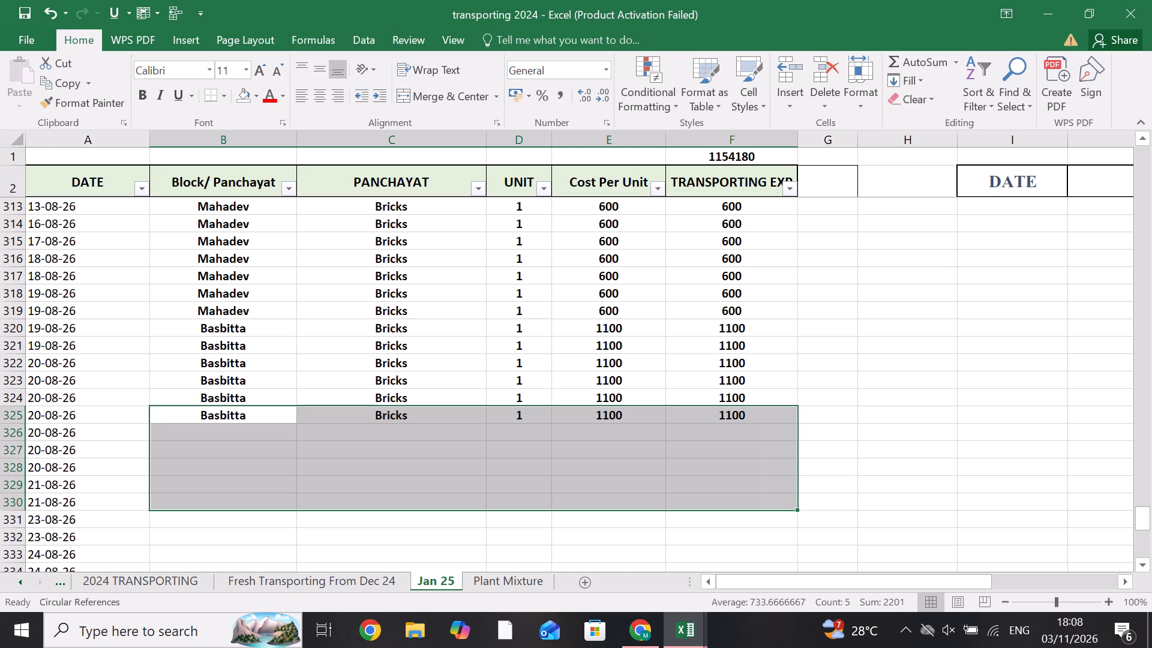
pyautogui.hotkey('ctrl', 'd')
pyautogui.scroll(-1, 695, 425)
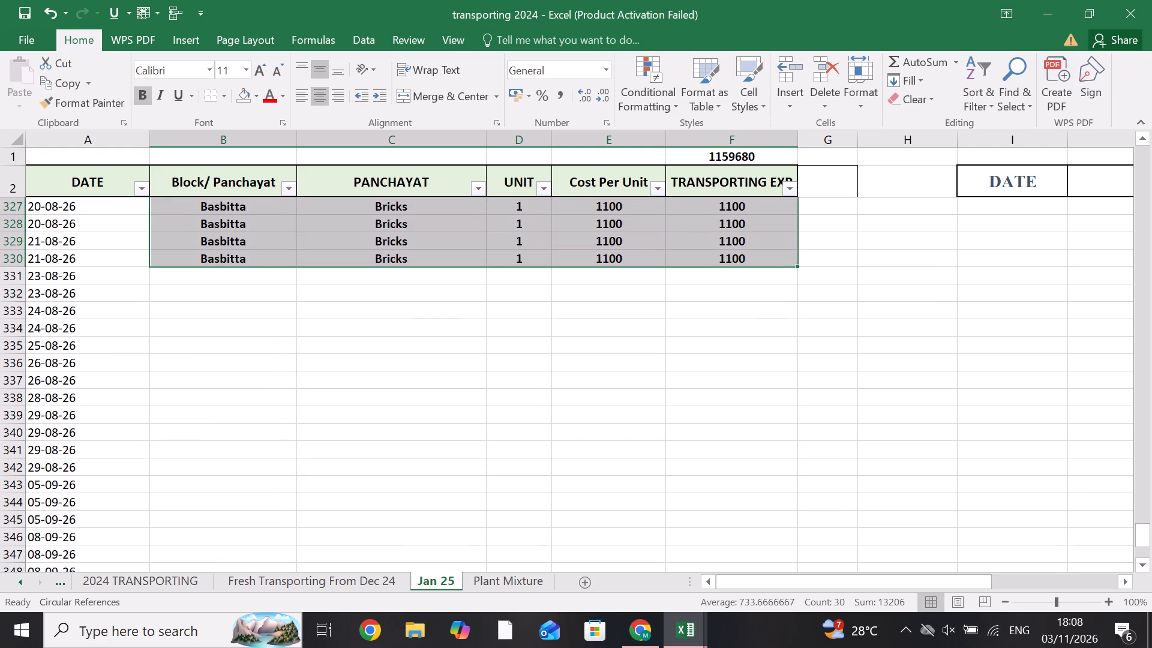
# Fill row 331 with Mahadev as the block, Bricks as the panchayat, 1 unit and a cost per unit of 600.
pyautogui.click(234, 278)
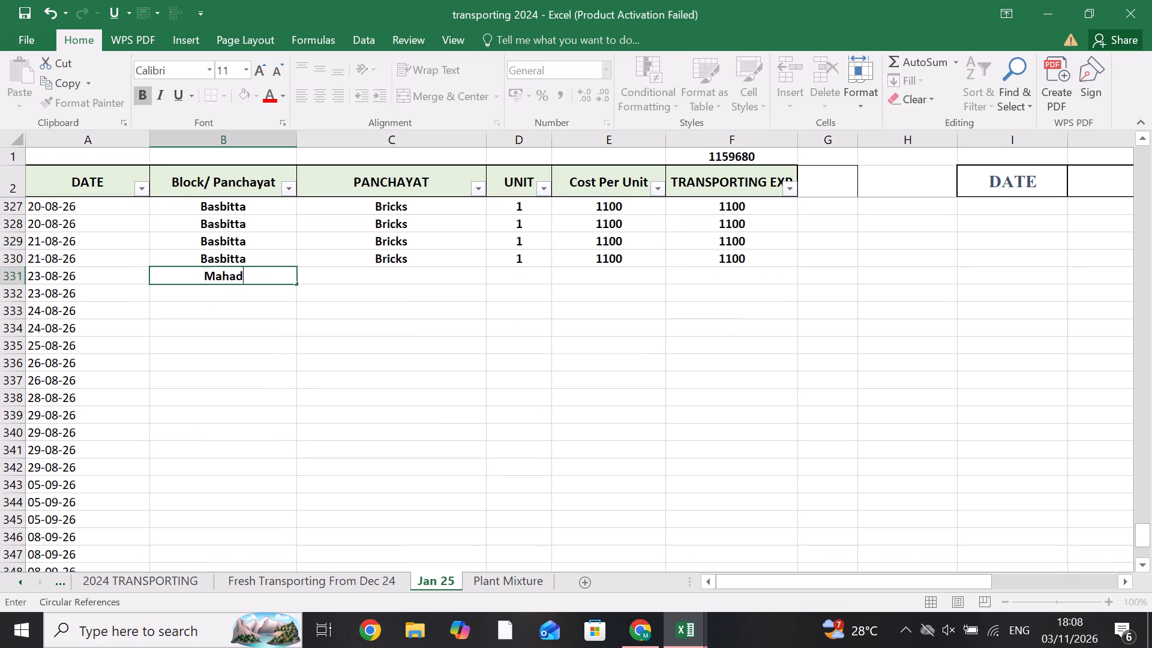
pyautogui.press('Right')
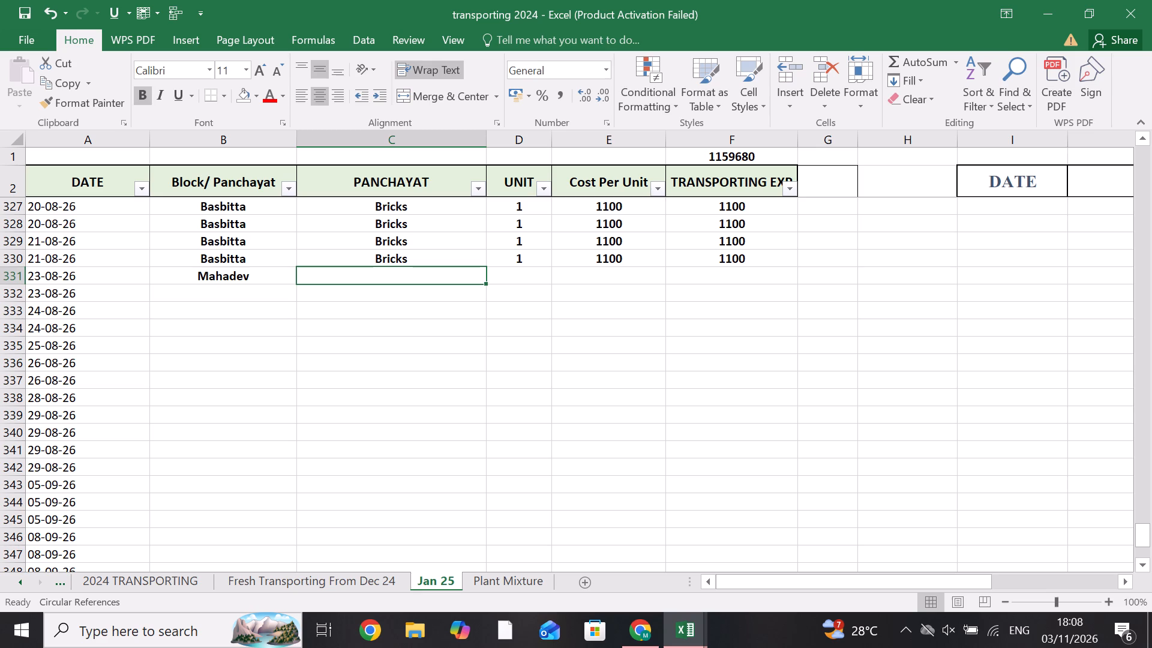
pyautogui.press('Up')
pyautogui.hotkey('shift', 'Down')
pyautogui.hotkey('shift', 'Right')
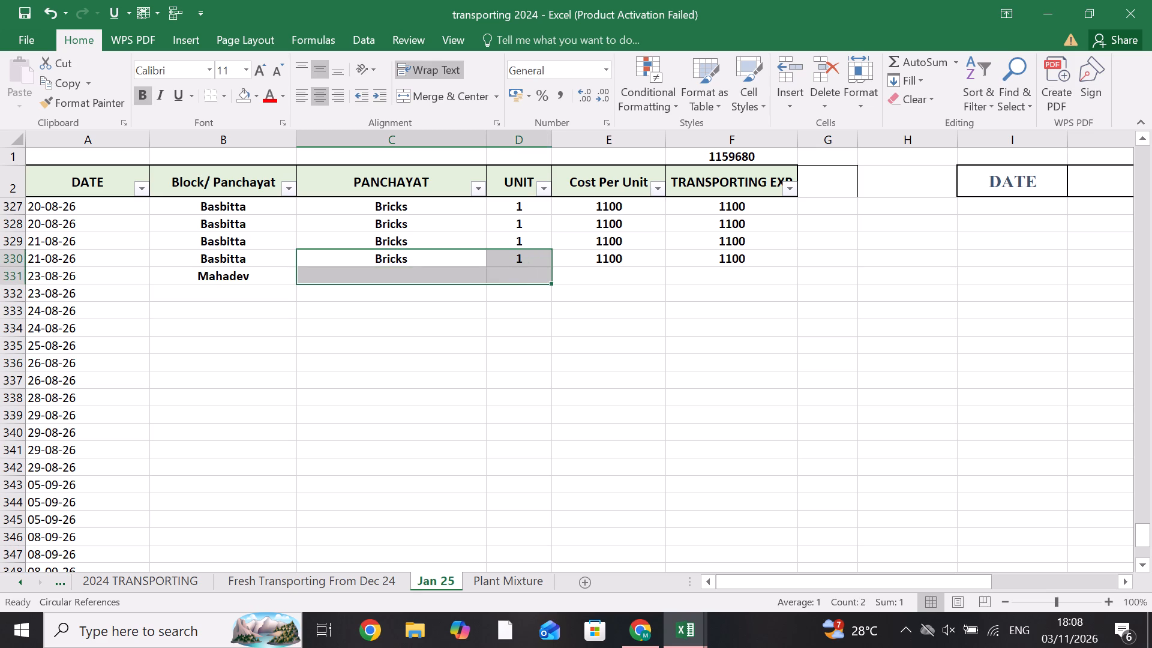
pyautogui.hotkey('ctrl', 'd')
pyautogui.press('Down')
pyautogui.press('Right')
pyautogui.press('Right')
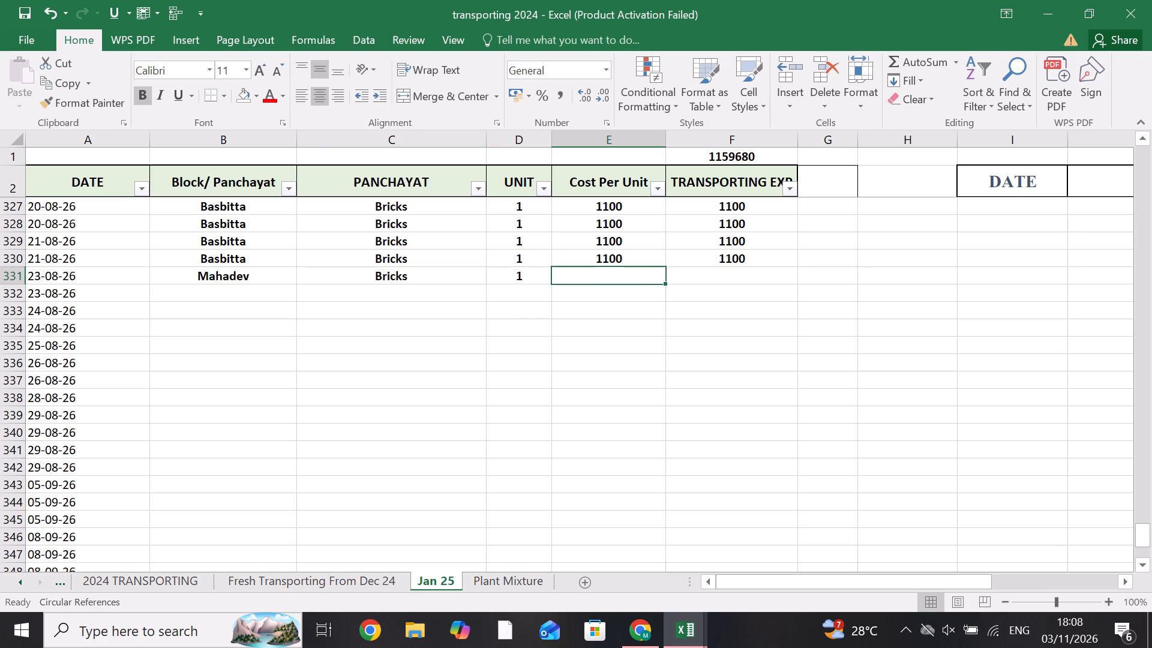
pyautogui.write('600')
pyautogui.press('Right')
pyautogui.press('Up')
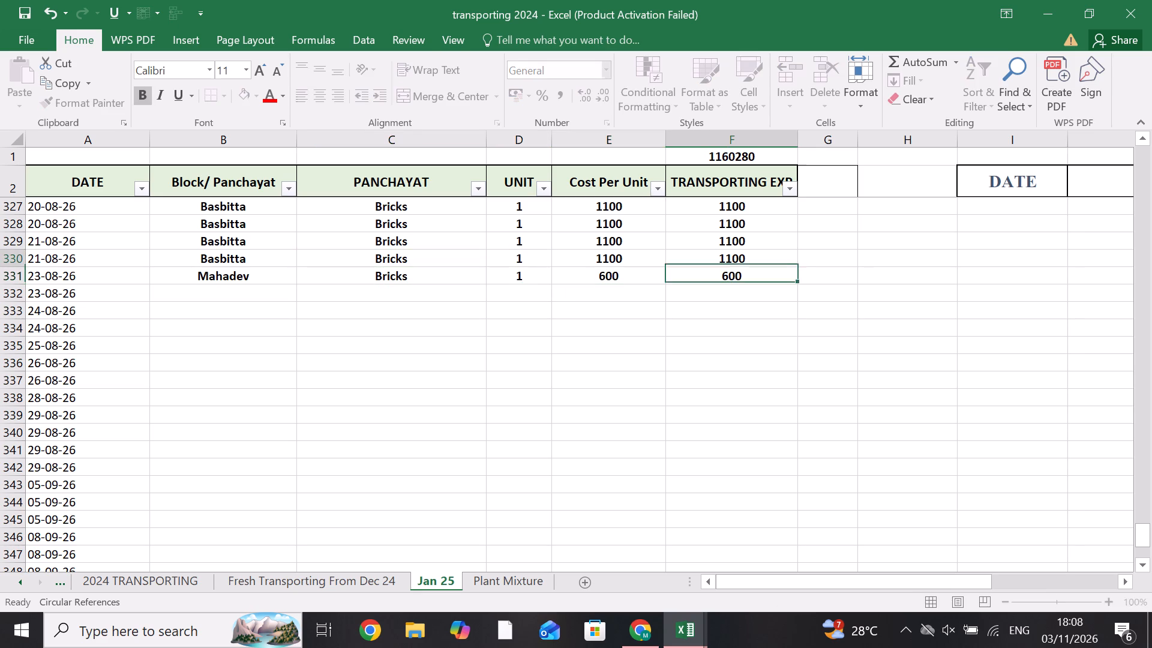
# Fill row 331's Mahadev entries, from Block/ Panchayat to TRANSPORTING EXP, down through the last 10-09-26 entry in row 352.
pyautogui.press('Down')
pyautogui.press('Left')
pyautogui.press('Left')
pyautogui.press('Left')
pyautogui.press('Left')
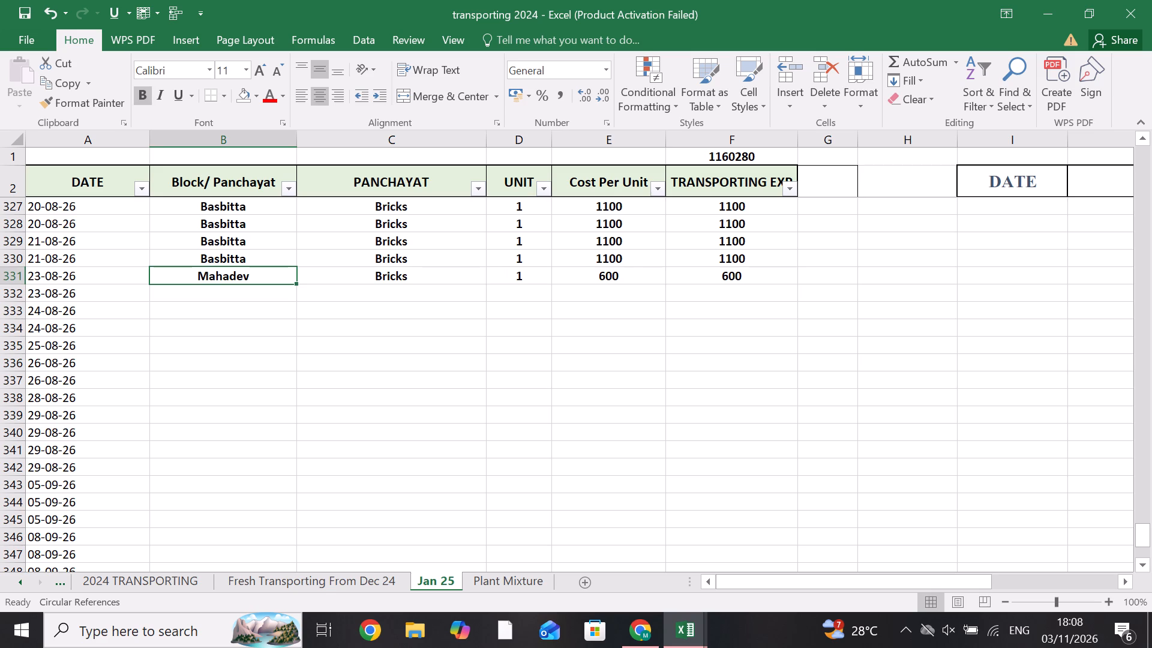
pyautogui.hotkey('shift', 'Down')
pyautogui.hotkey('shift', 'Down')
pyautogui.hotkey('shift', 'Down')
pyautogui.hotkey('shift', 'Down')
pyautogui.hotkey('shift', 'Down')
pyautogui.hotkey('shift', 'Down')
pyautogui.hotkey('shift', 'Down')
pyautogui.hotkey('shift', 'Down')
pyautogui.hotkey('shift', 'Down')
pyautogui.hotkey('shift', 'Down')
pyautogui.hotkey('shift', 'Down')
pyautogui.hotkey('shift', 'Down')
pyautogui.hotkey('shift', 'Down')
pyautogui.hotkey('shift', 'Down')
pyautogui.hotkey('shift', 'Down')
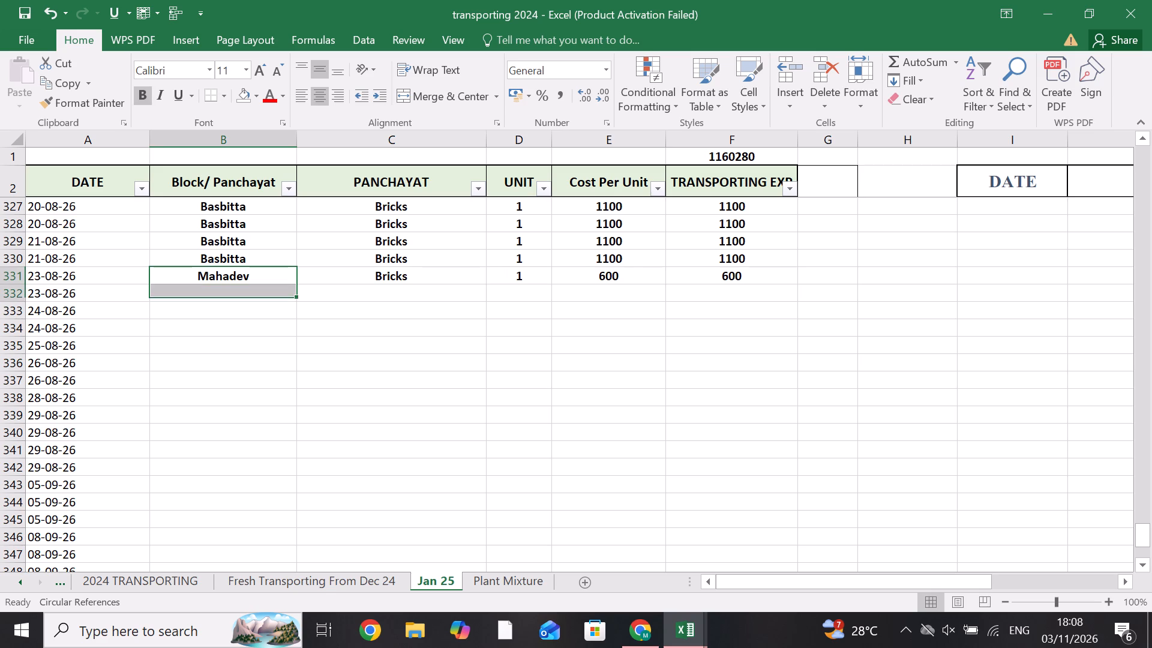
pyautogui.hotkey('shift', 'Down')
pyautogui.hotkey('shift', 'Down')
pyautogui.hotkey('shift', 'Down')
pyautogui.hotkey('shift', 'Down')
pyautogui.hotkey('shift', 'Down')
pyautogui.hotkey('shift', 'Down')
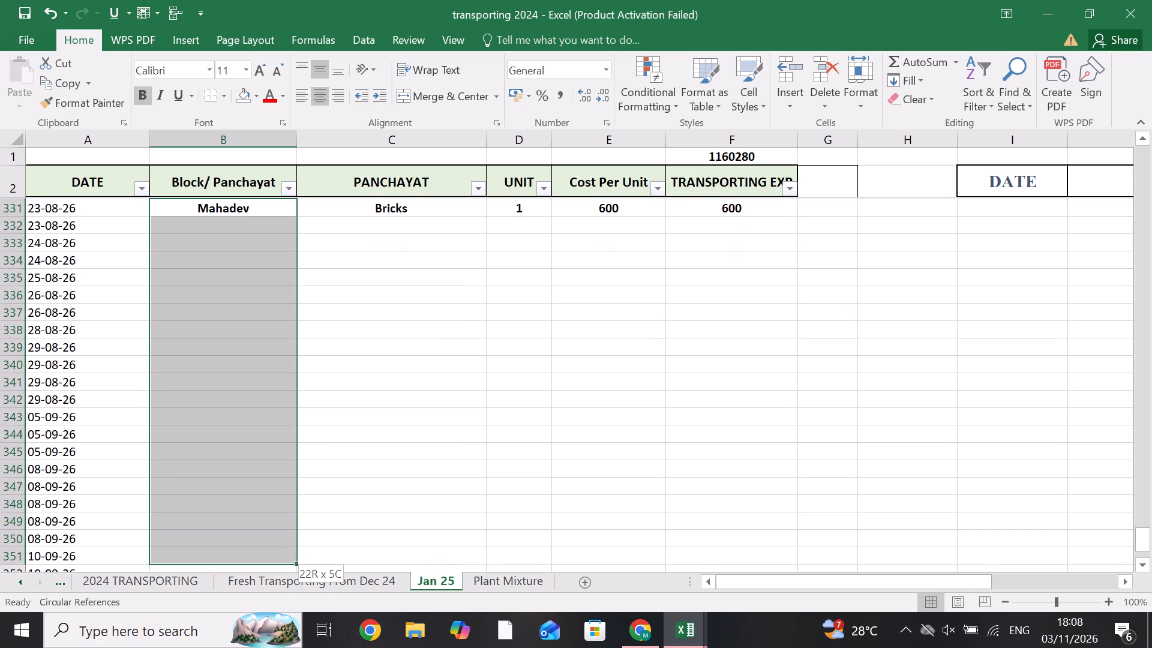
pyautogui.hotkey('shift', 'Down')
pyautogui.hotkey('shift', 'Up')
pyautogui.hotkey('shift', 'Right')
pyautogui.hotkey('shift', 'Right')
pyautogui.hotkey('shift', 'Right')
pyautogui.hotkey('shift', 'Right')
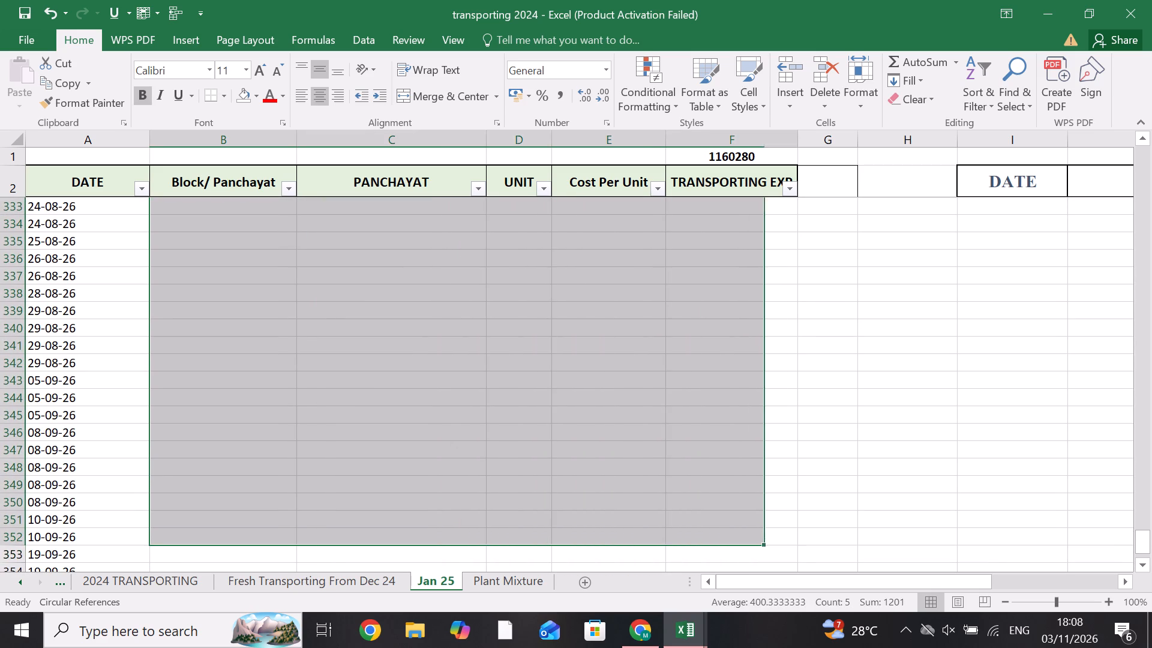
pyautogui.hotkey('ctrl', 'd')
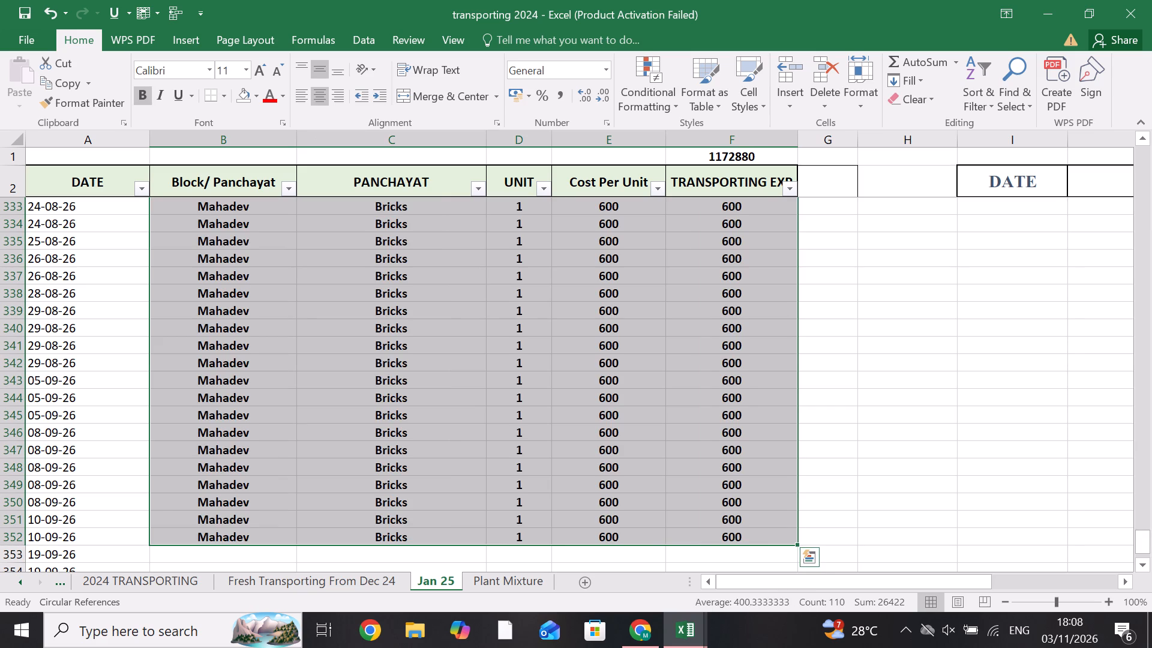
# Fill row 352's Mahadev entries, from Block/ Panchayat to TRANSPORTING EXP, down through the 14-10-26 entry in row 355.
pyautogui.scroll(-1, 224, 297)
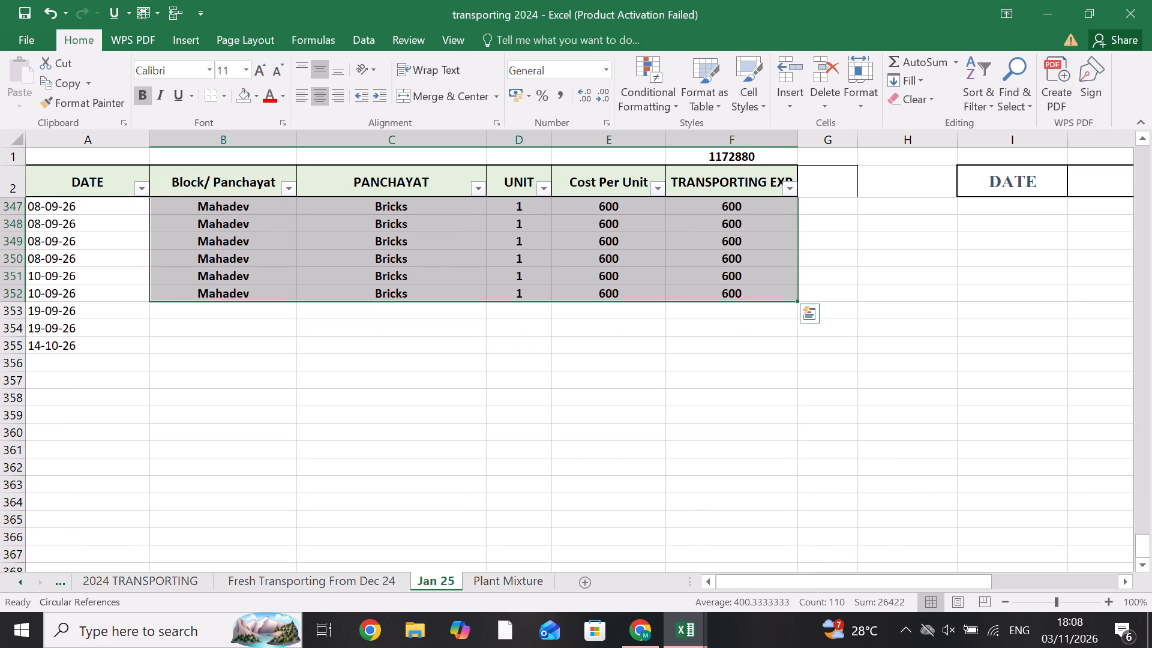
pyautogui.click(220, 312)
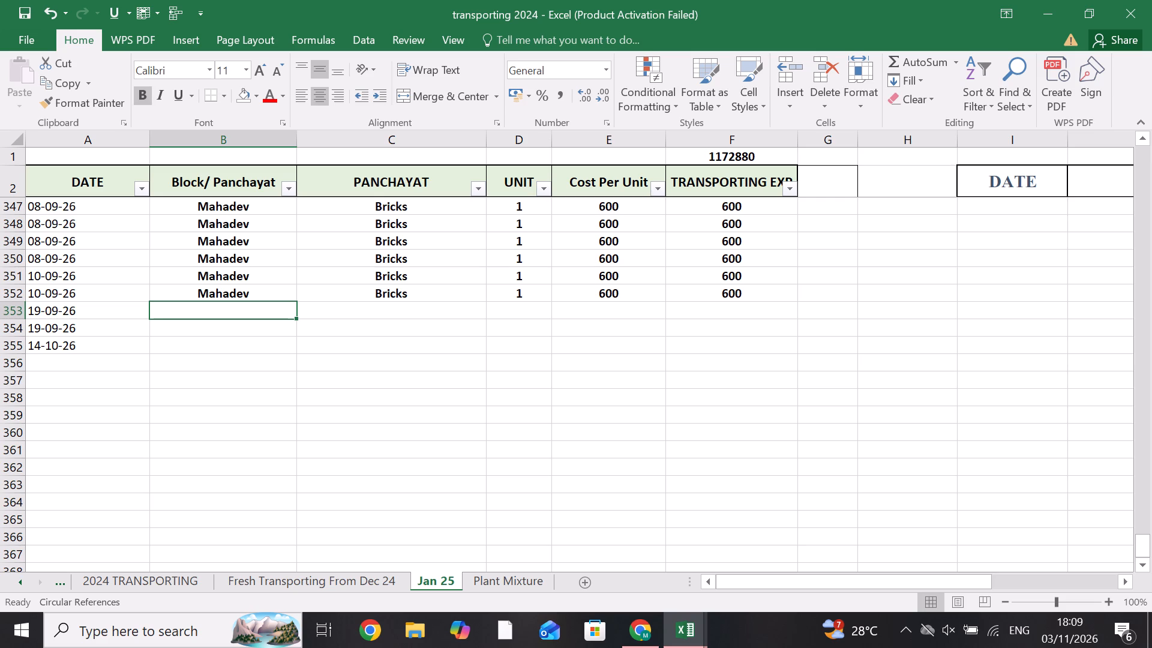
pyautogui.press('Up')
pyautogui.hotkey('shift', 'Down')
pyautogui.hotkey('shift', 'Down')
pyautogui.hotkey('shift', 'Down')
pyautogui.hotkey('shift', 'Right')
pyautogui.hotkey('shift', 'Right')
pyautogui.hotkey('shift', 'Right')
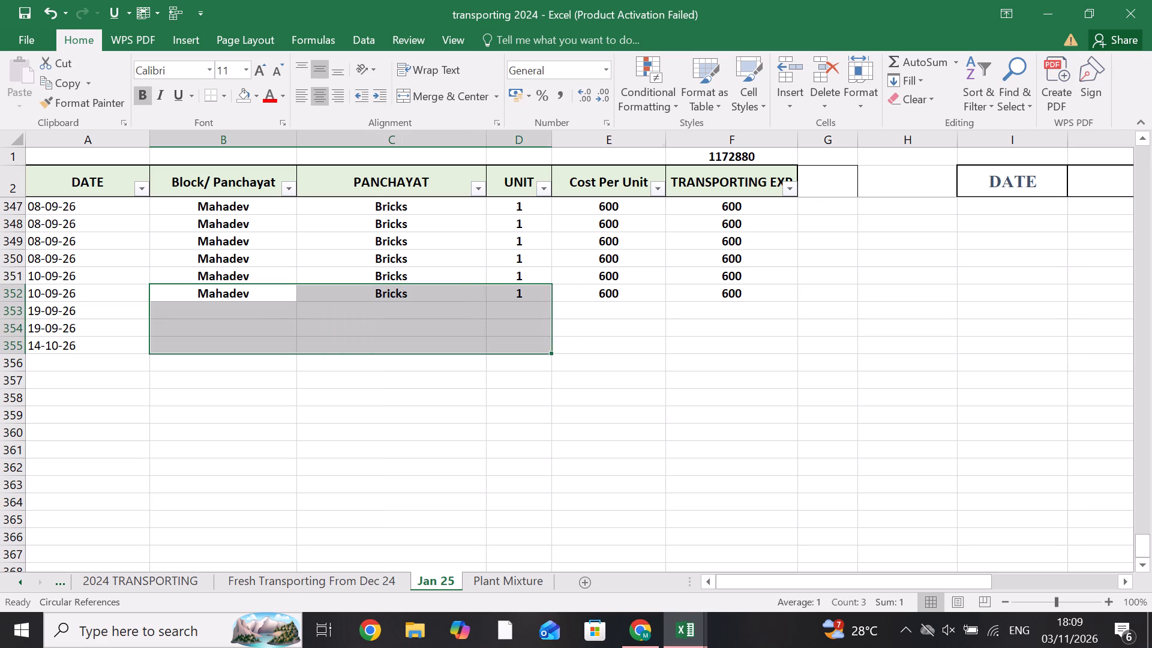
pyautogui.hotkey('shift', 'Right')
pyautogui.hotkey('ctrl', 'd')
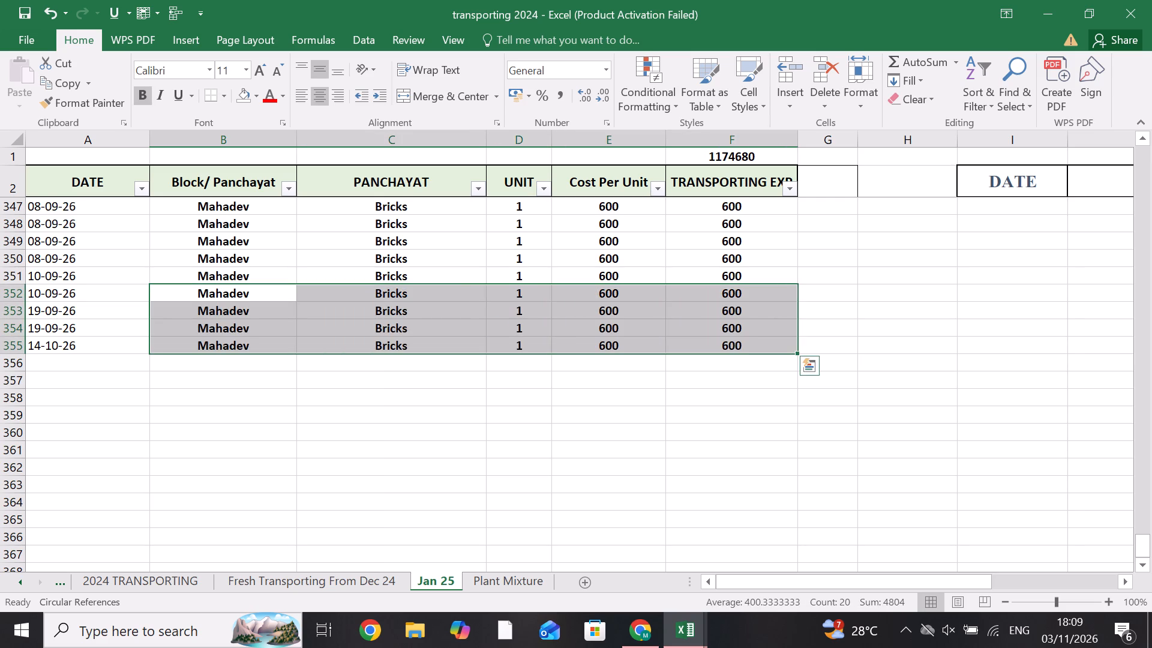
# Centre-align the contents of columns A to F, from DATE to TRANSPORTING EXP.
pyautogui.scroll(20, 466, 395)
pyautogui.scroll(11, 466, 395)
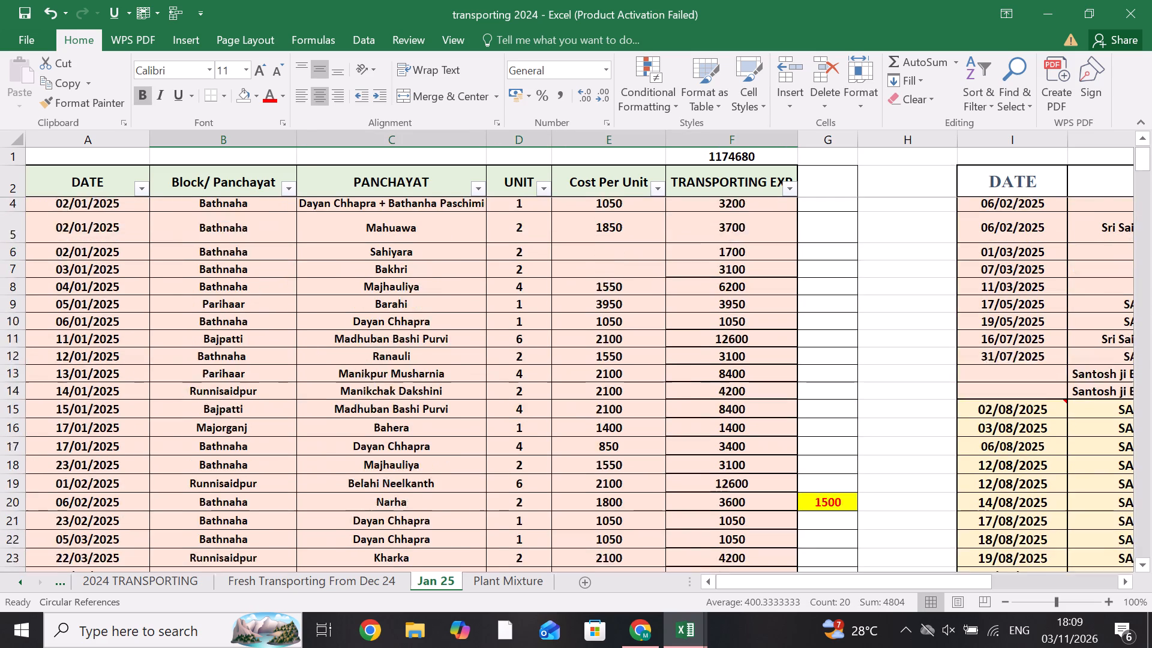
pyautogui.scroll(10, 413, 331)
pyautogui.moveTo(131, 140); pyautogui.dragTo(547, 147)
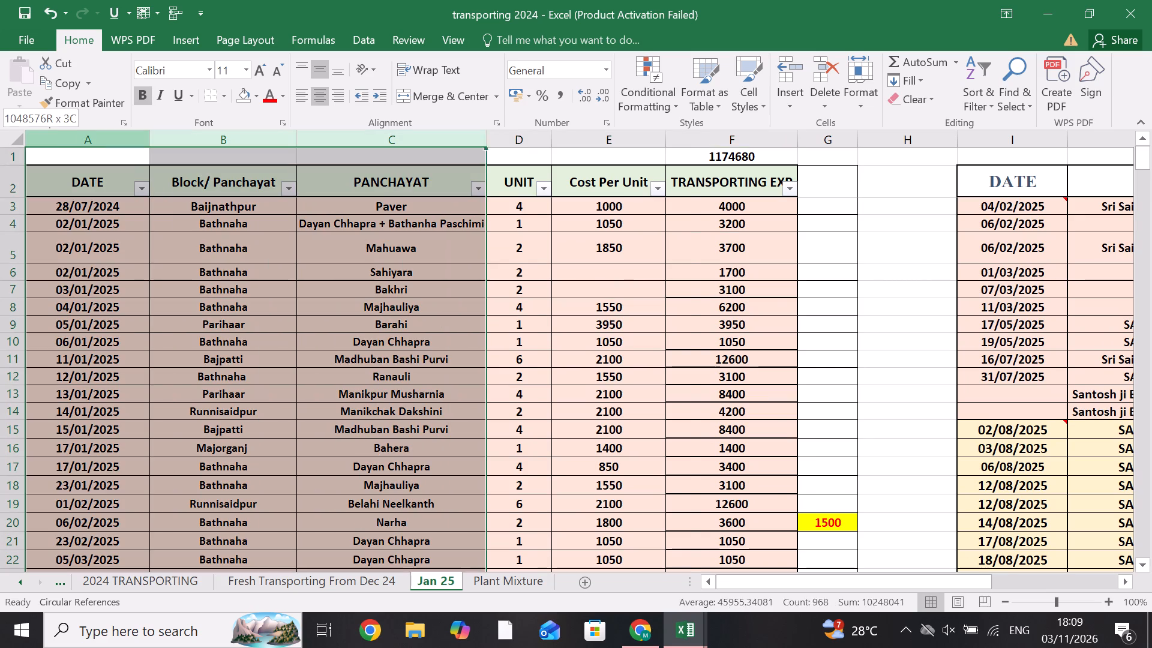
pyautogui.moveTo(547, 147); pyautogui.dragTo(748, 149)
pyautogui.doubleClick(316, 99)
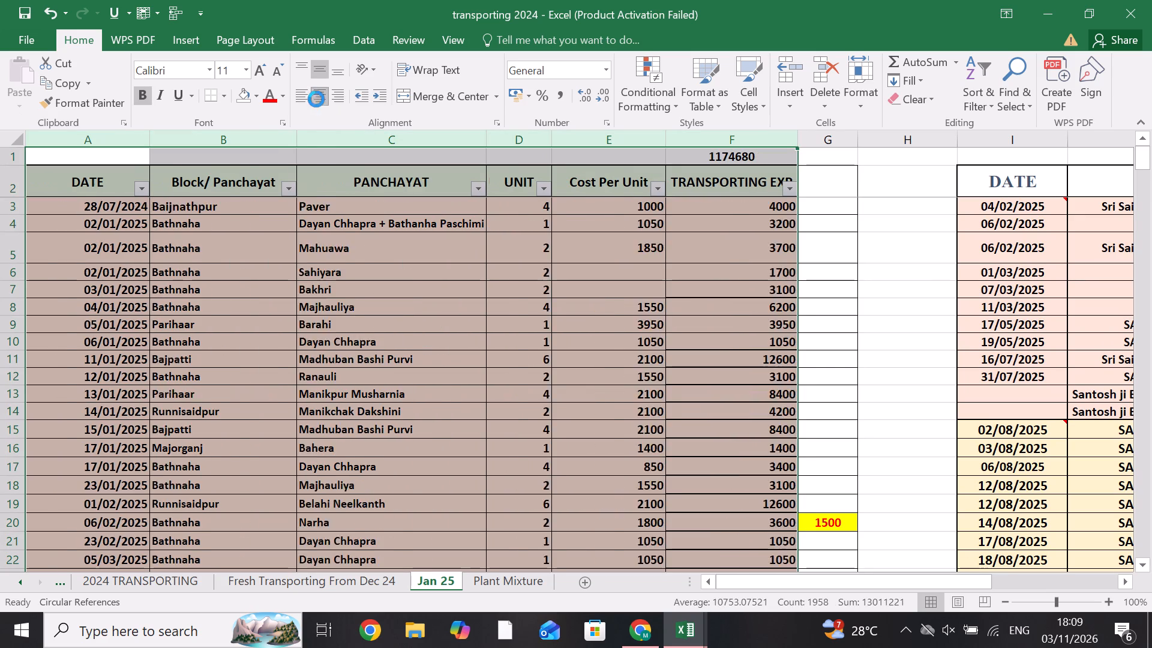
pyautogui.click(419, 307)
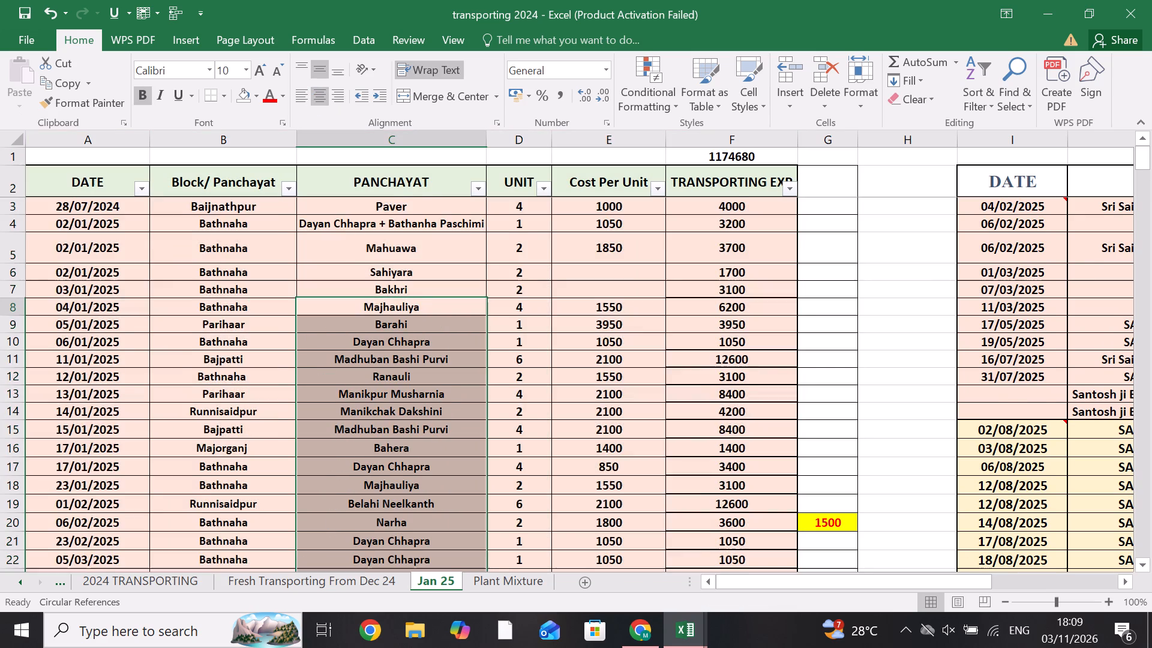
# Review the trip records in the Jan 25 sheet from the first rows down to the February 2026 entries.
pyautogui.scroll(-6, 419, 307)
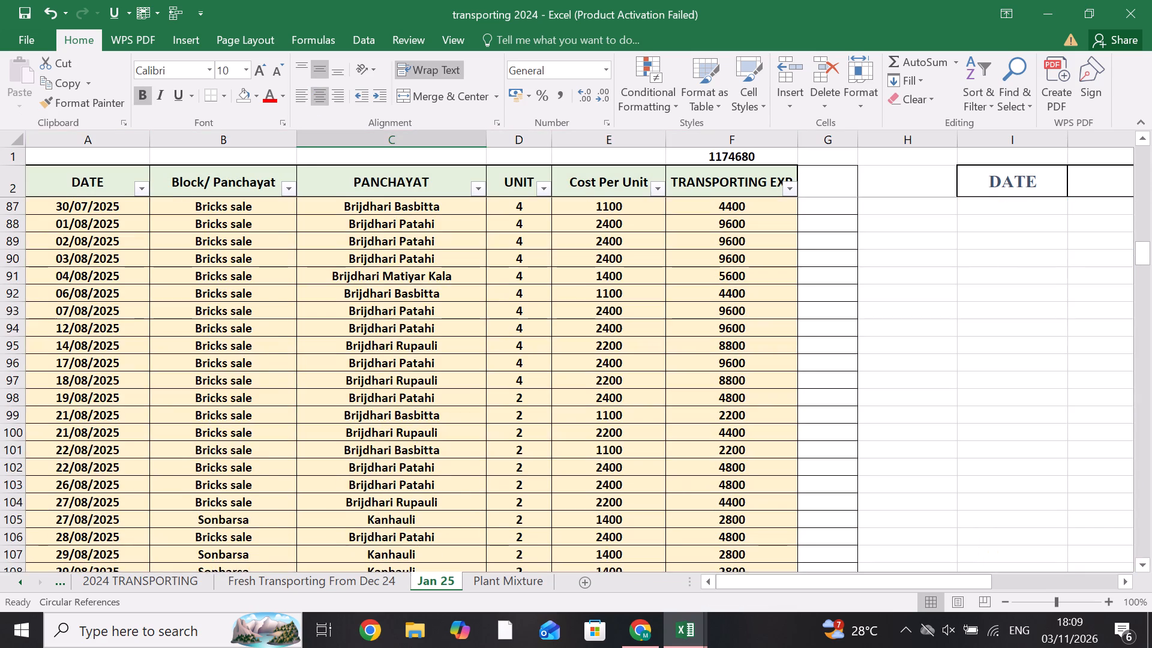
pyautogui.scroll(-4, 427, 303)
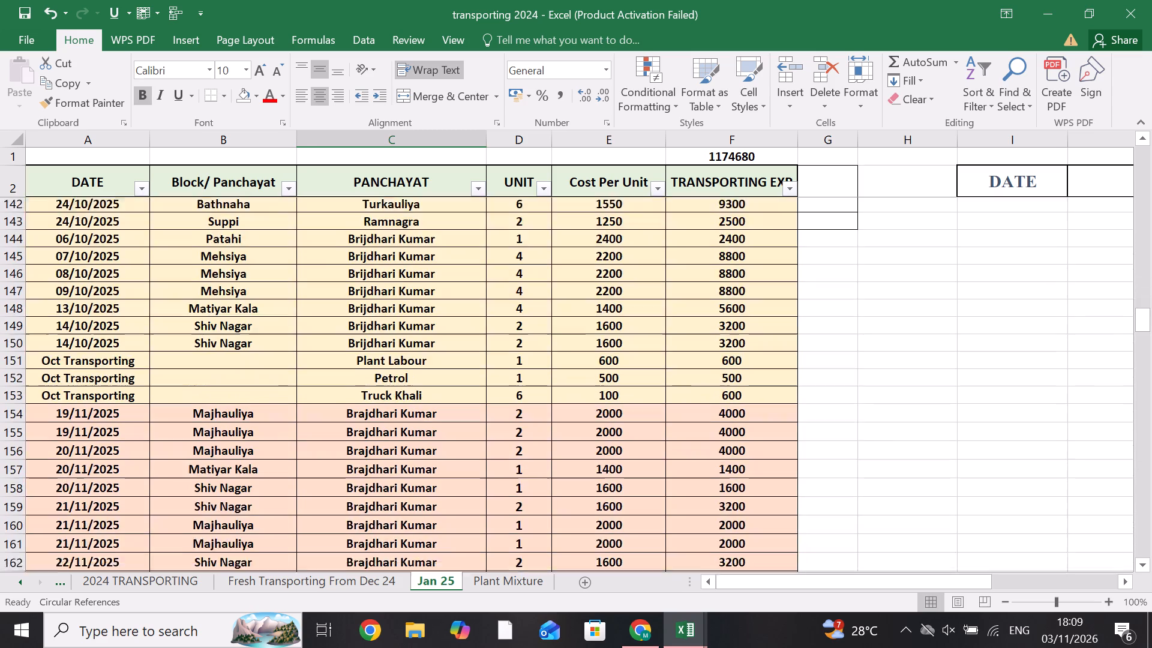
pyautogui.scroll(-2, 427, 303)
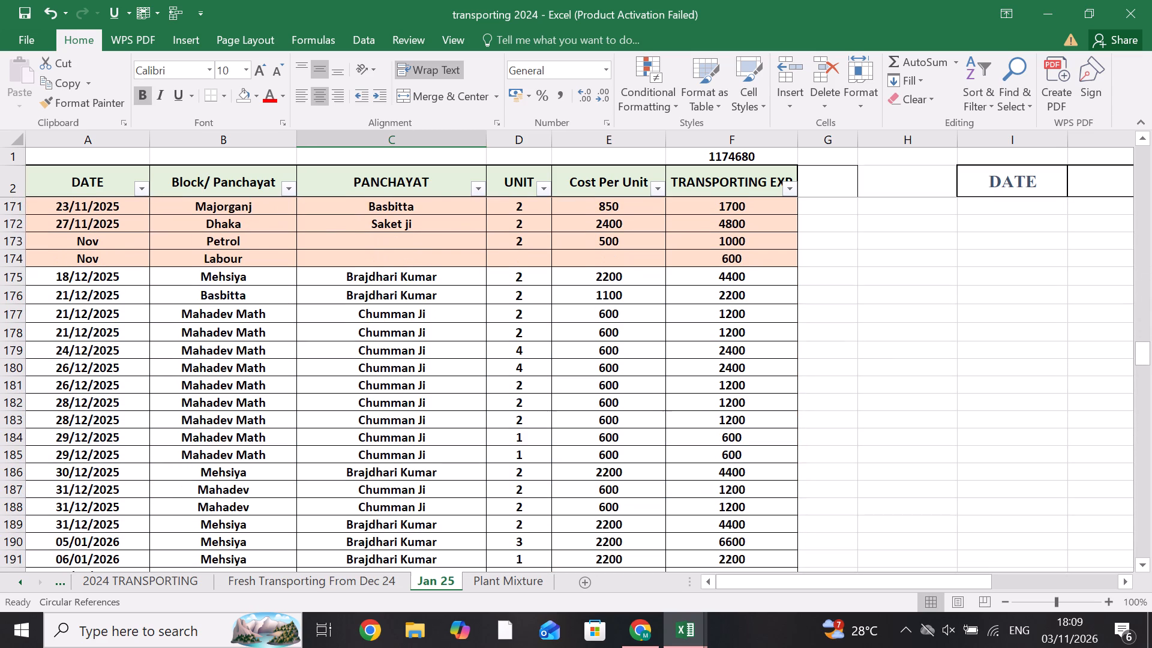
pyautogui.scroll(-1, 427, 303)
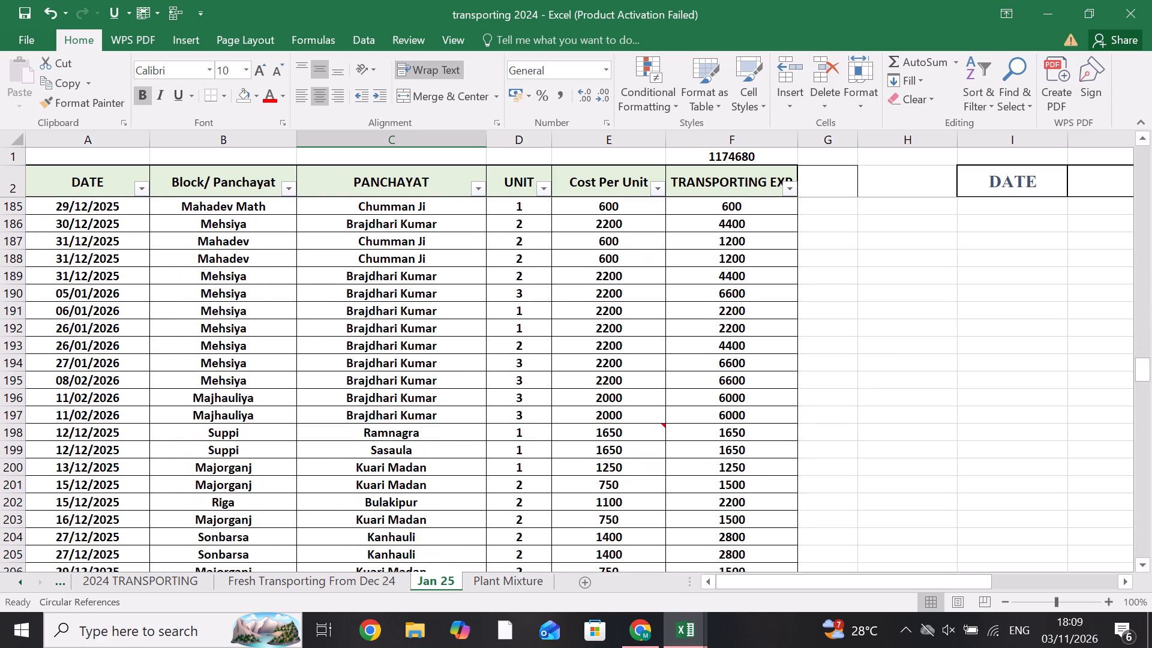
pyautogui.scroll(-1, 427, 303)
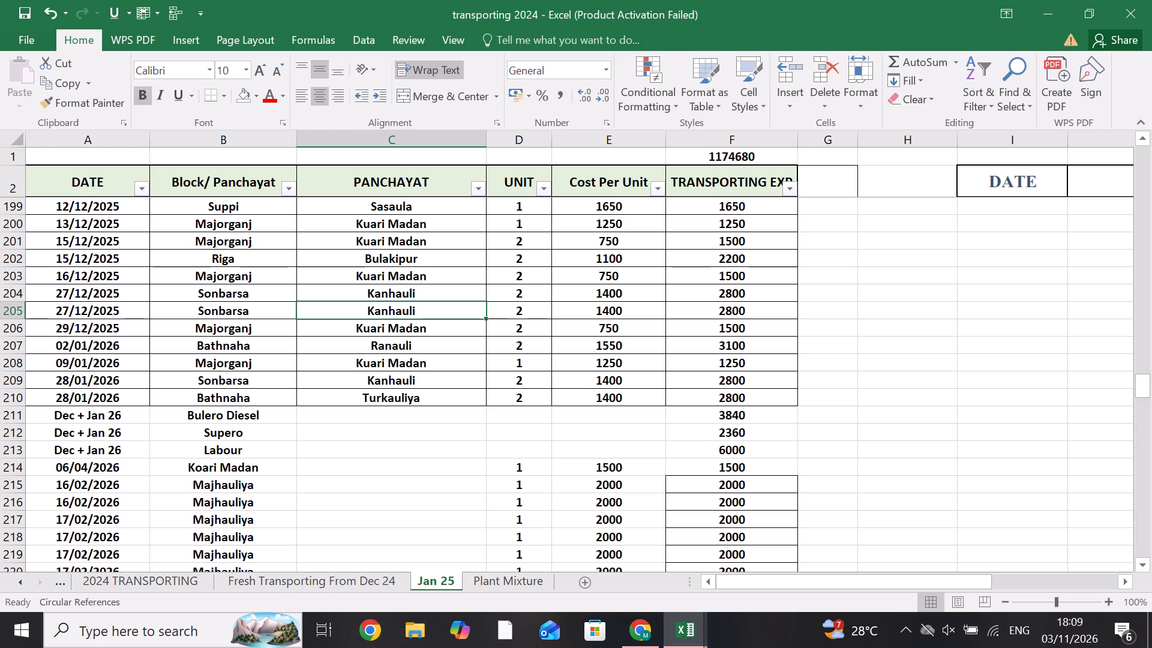
# Turn the subtotal text in L1 above the PAYMENT column into the working formula =SUBTOTAL(9,L3:L66).
pyautogui.scroll(4, 182, 313)
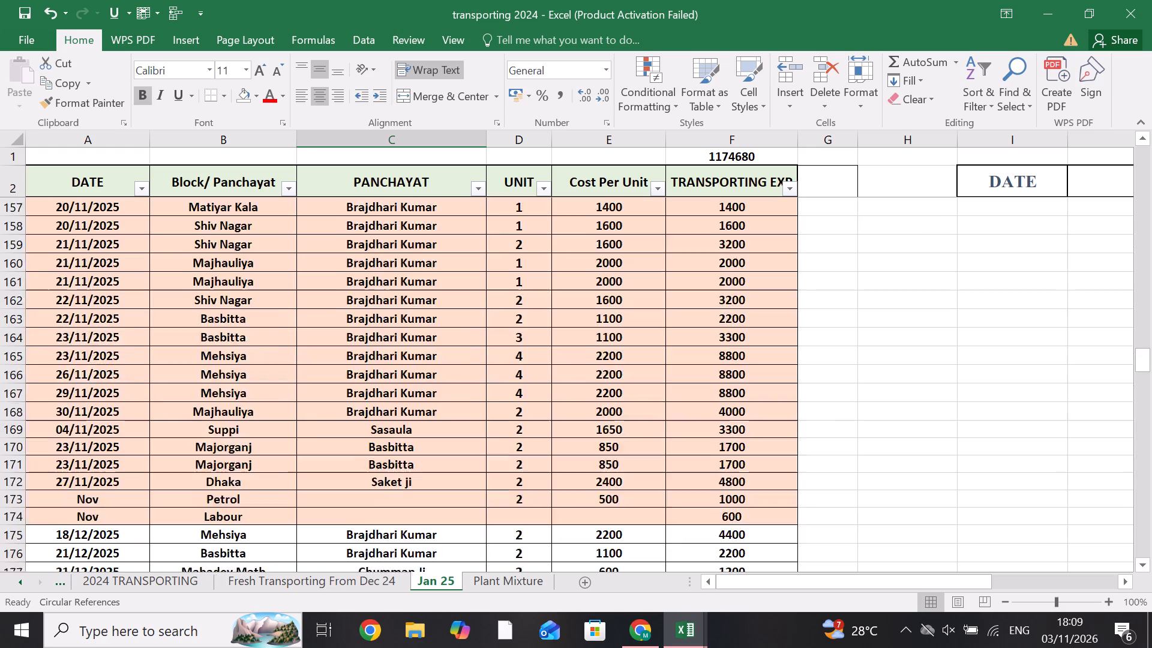
pyautogui.scroll(9, 268, 312)
pyautogui.moveTo(800, 577); pyautogui.dragTo(977, 586)
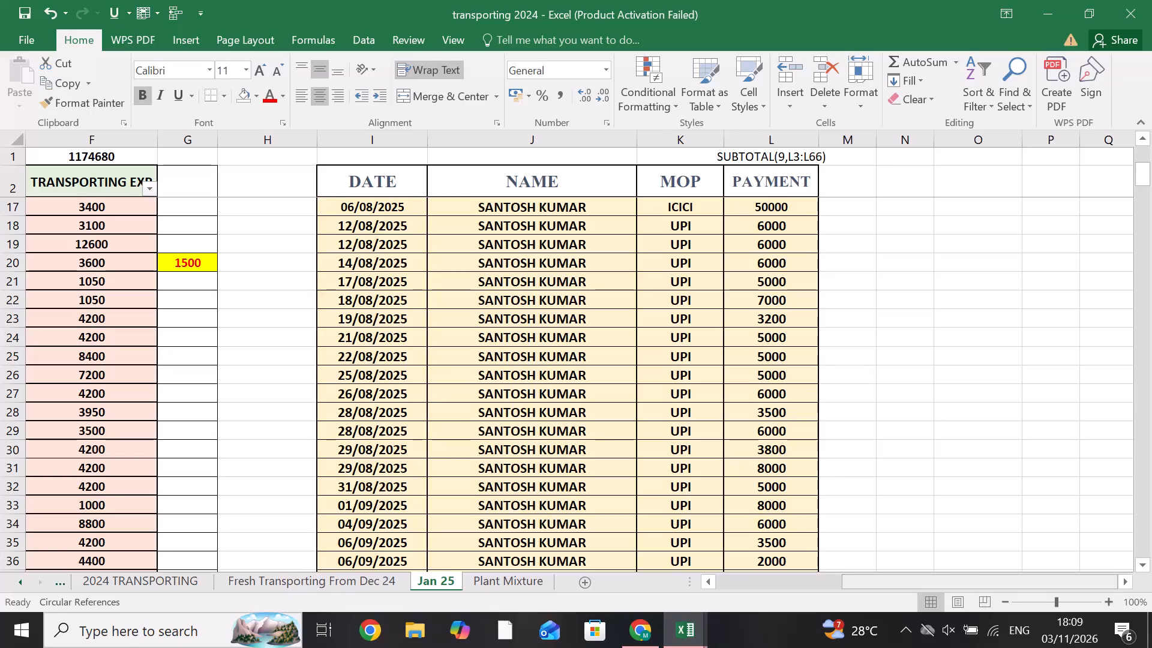
pyautogui.scroll(-3, 967, 529)
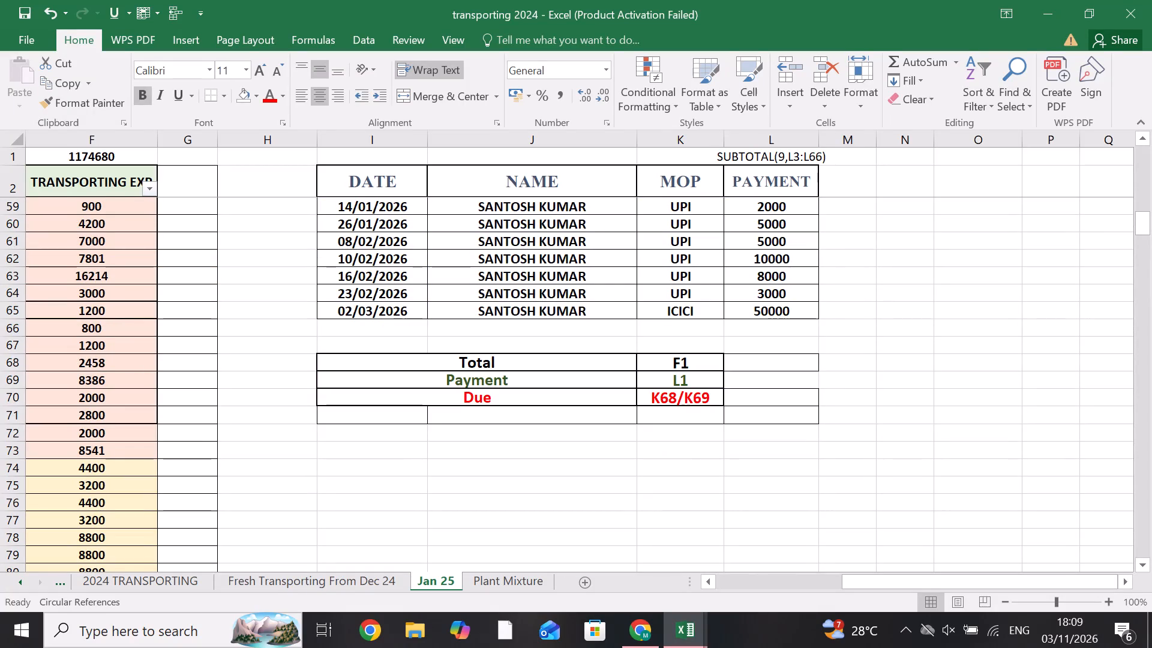
pyautogui.click(790, 149)
pyautogui.doubleClick(790, 149)
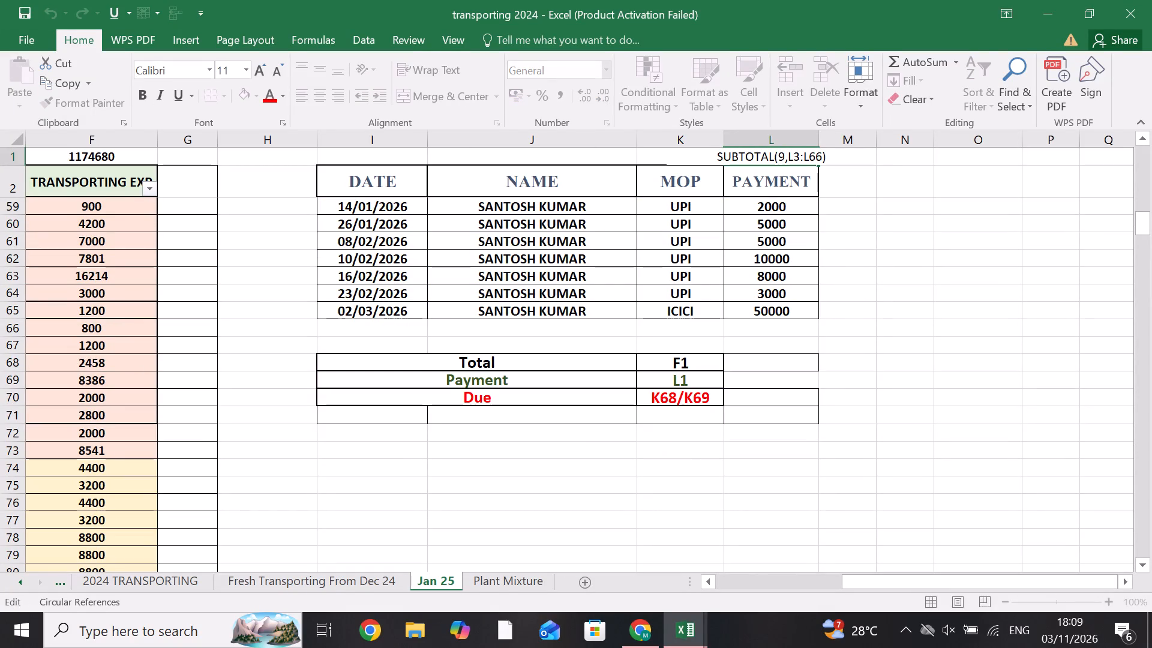
pyautogui.click(718, 155)
pyautogui.press('=')
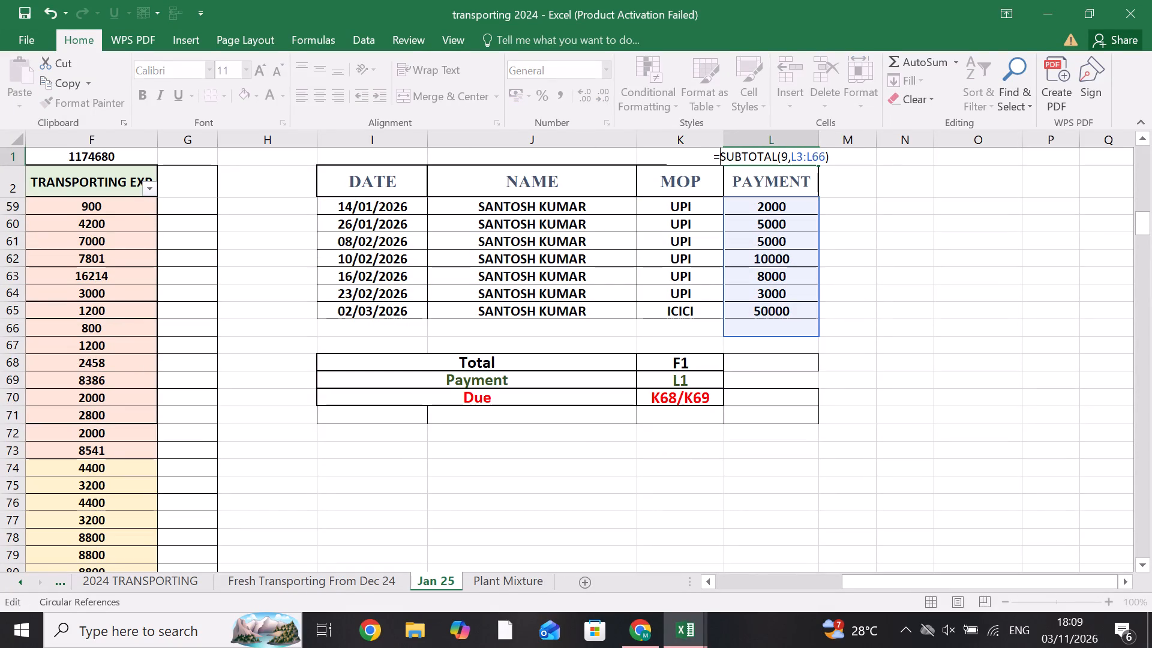
pyautogui.press('Return')
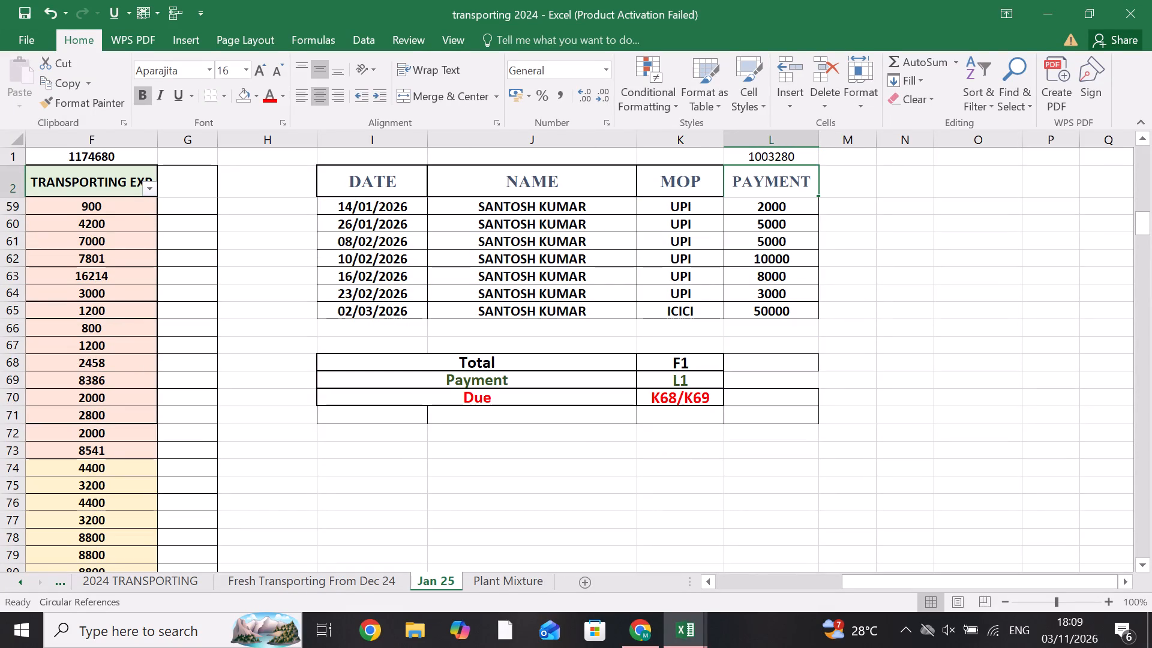
# In the summary table below the payments, set Total (K68) to the formula =F1 and Payment (K69) to =L1.
pyautogui.click(687, 364)
pyautogui.press('=')
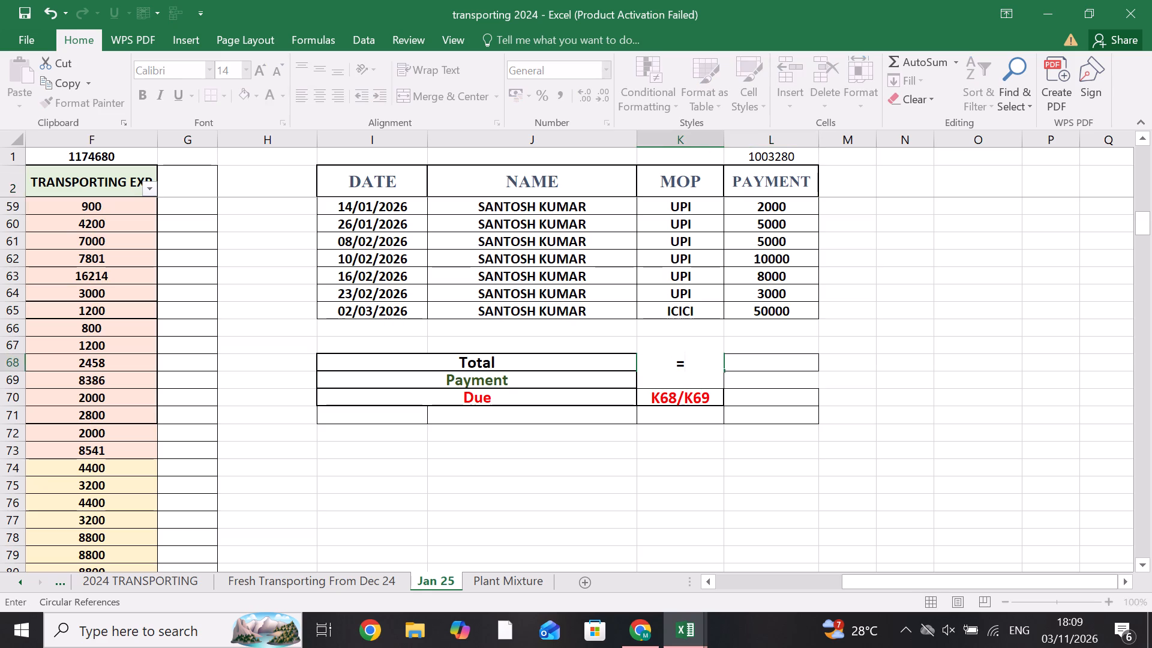
pyautogui.click(112, 155)
pyautogui.press('Return')
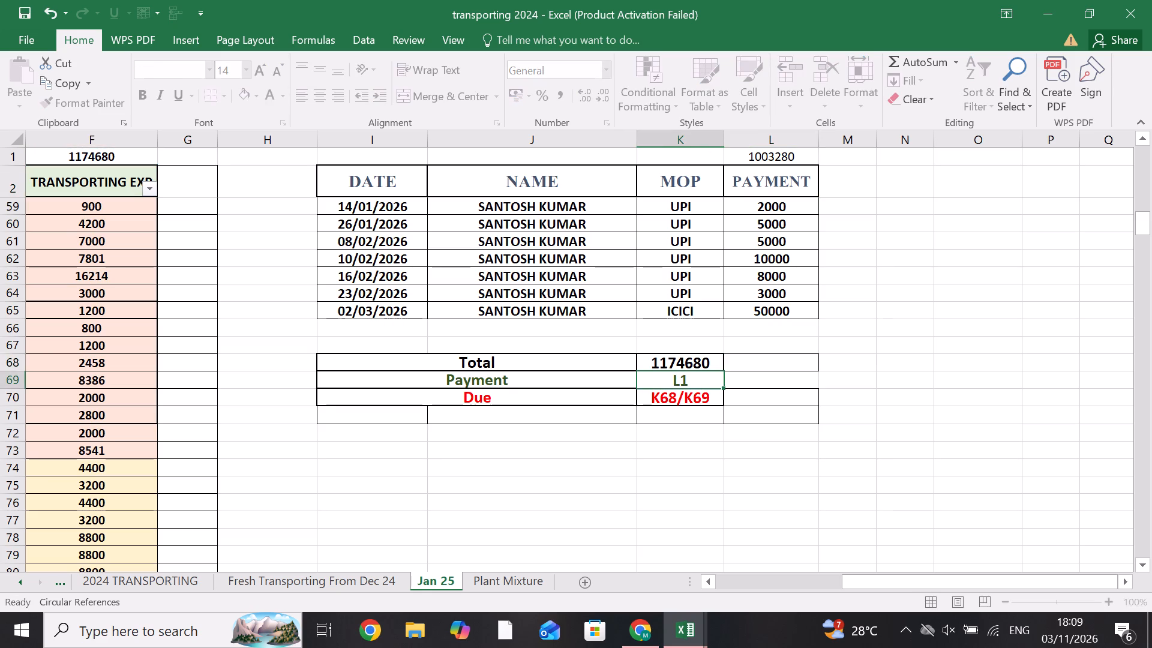
pyautogui.press('=')
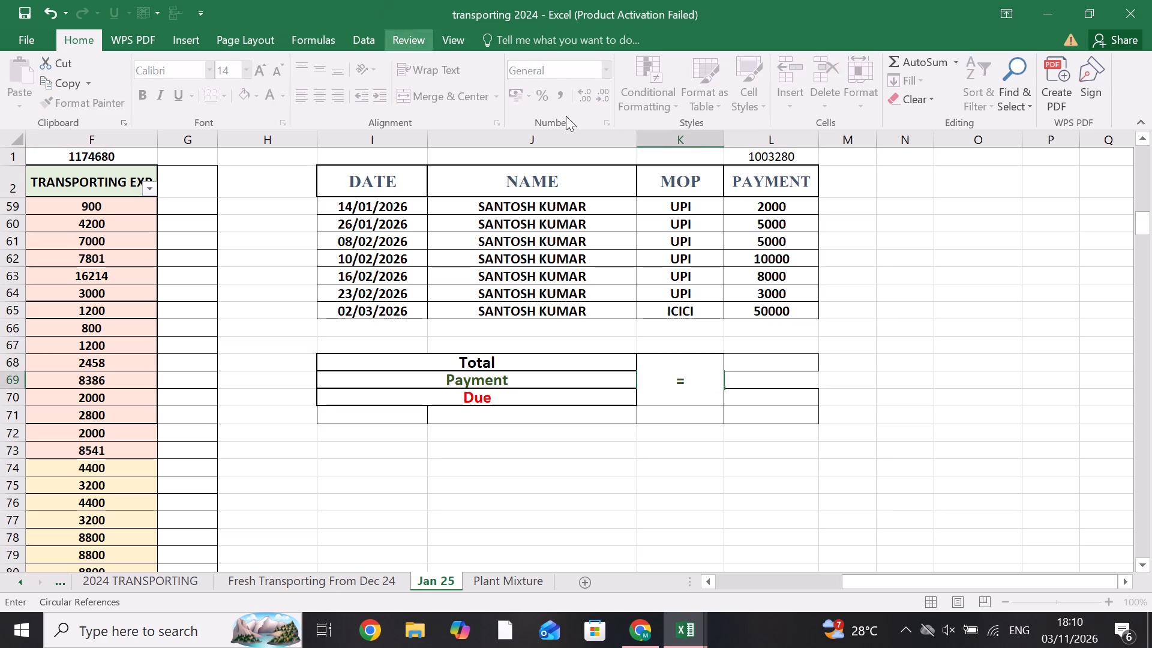
pyautogui.click(741, 163)
pyautogui.press('Return')
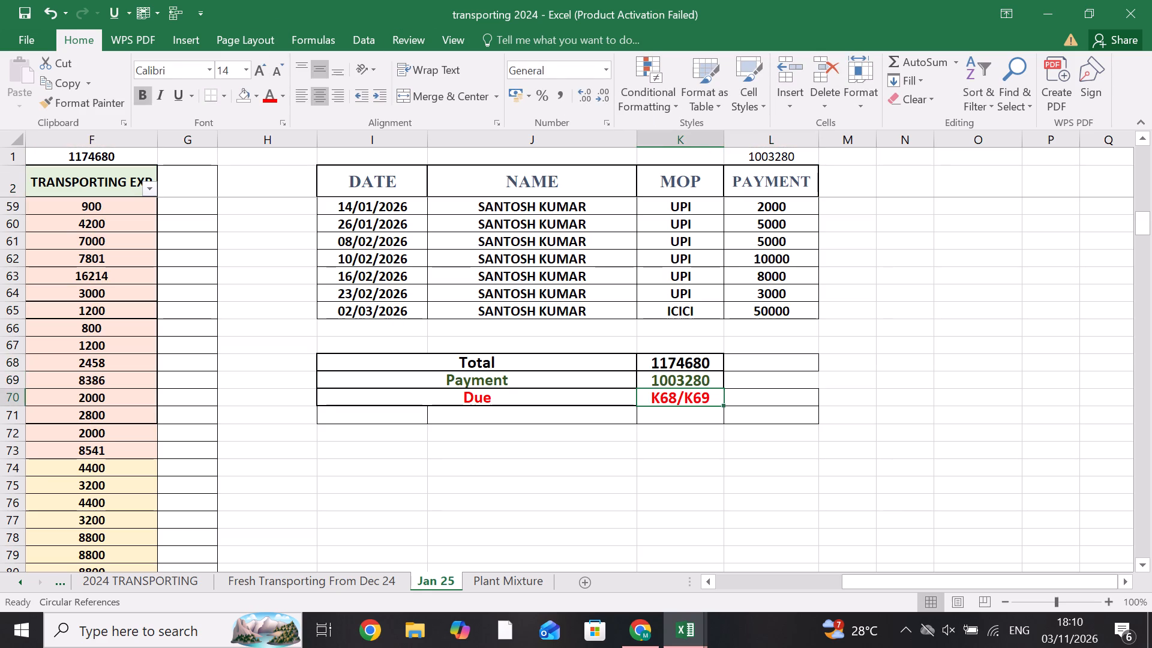
# Set the summary table's Due cell K70 to the formula =K68-K69.
pyautogui.press('=')
pyautogui.press('Up')
pyautogui.press('Up')
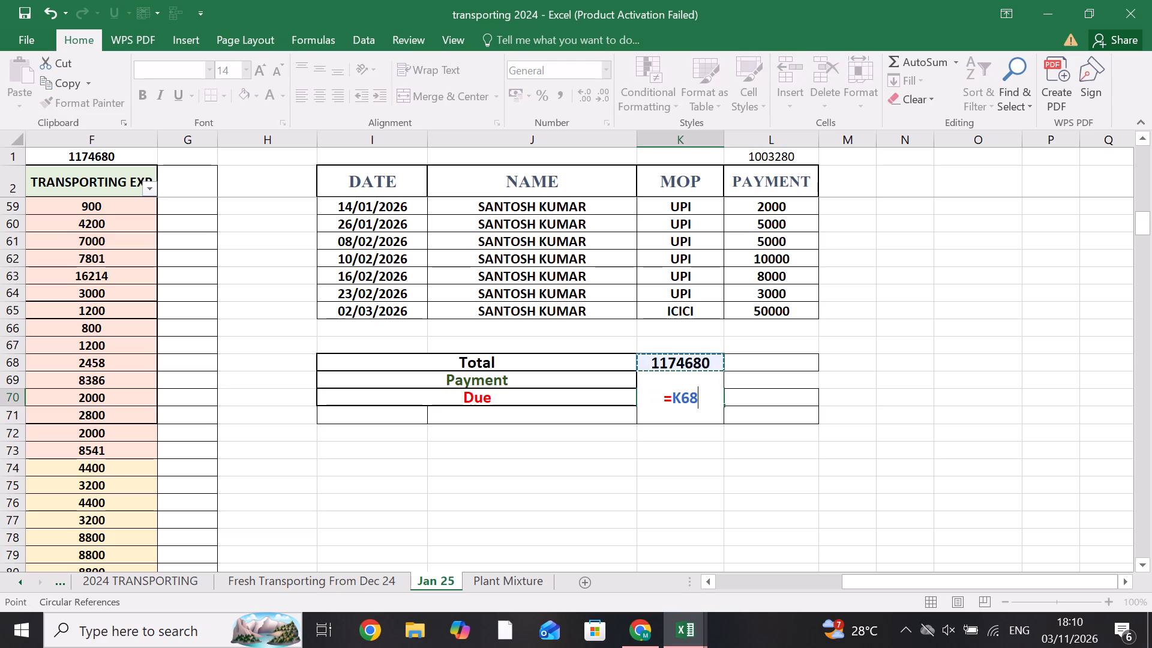
pyautogui.press('-')
pyautogui.press('Up')
pyautogui.press('Return')
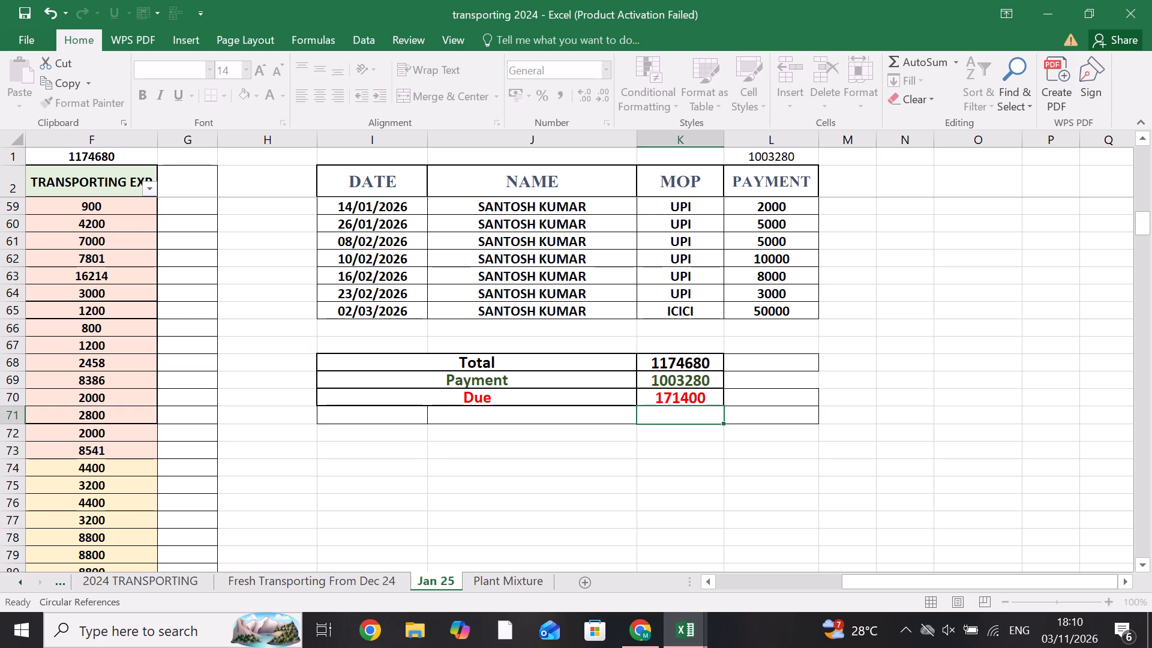
# Save the transporting 2024 workbook.
pyautogui.hotkey('ctrl', 's')
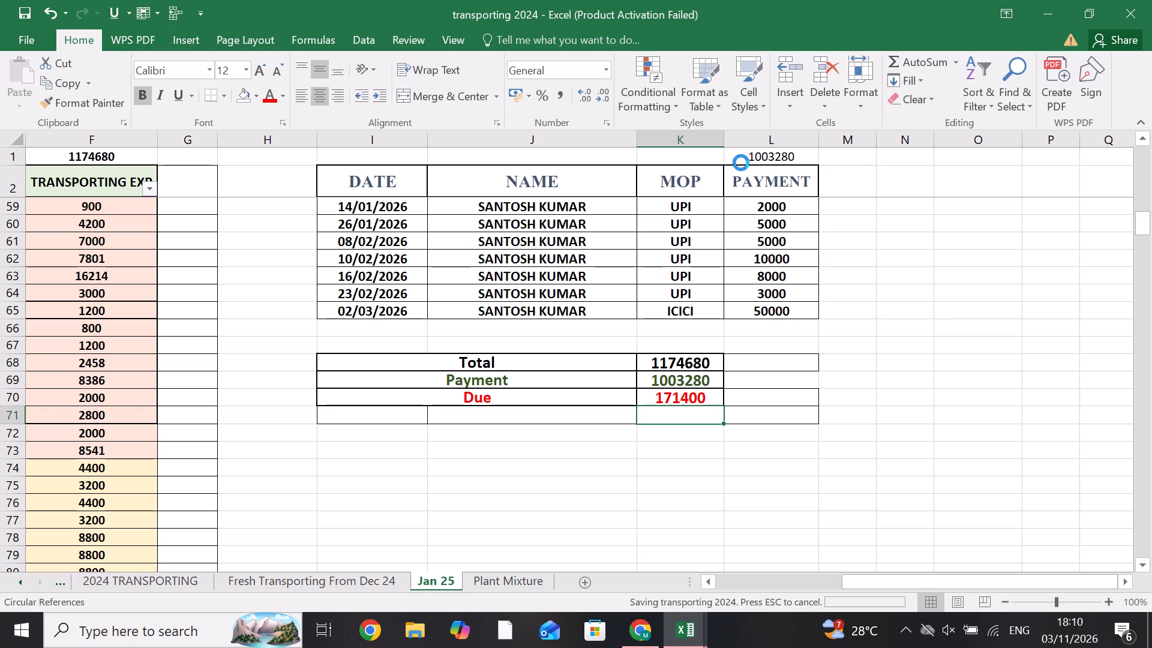
pyautogui.hotkey('ctrl', 's')
pyautogui.hotkey('ctrl', 's')
pyautogui.hotkey('ctrl', 's')
pyautogui.hotkey('ctrl', 's')
pyautogui.hotkey('ctrl', 's')
pyautogui.hotkey('ctrl', 's')
pyautogui.hotkey('ctrl', 's')
pyautogui.hotkey('ctrl', 's')
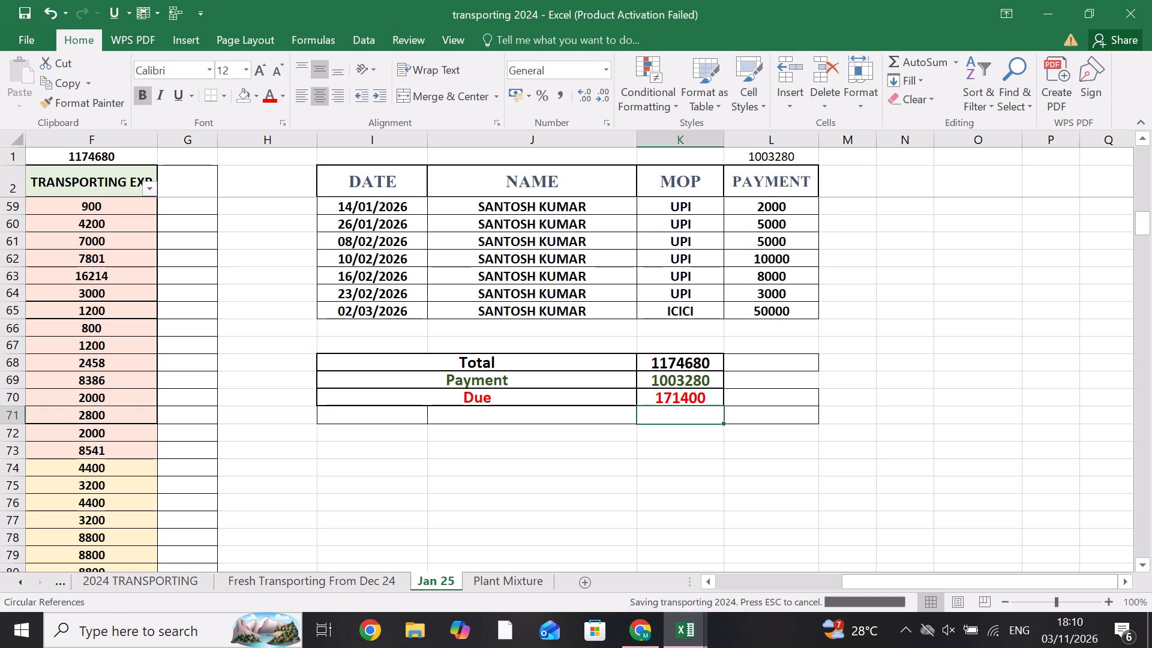
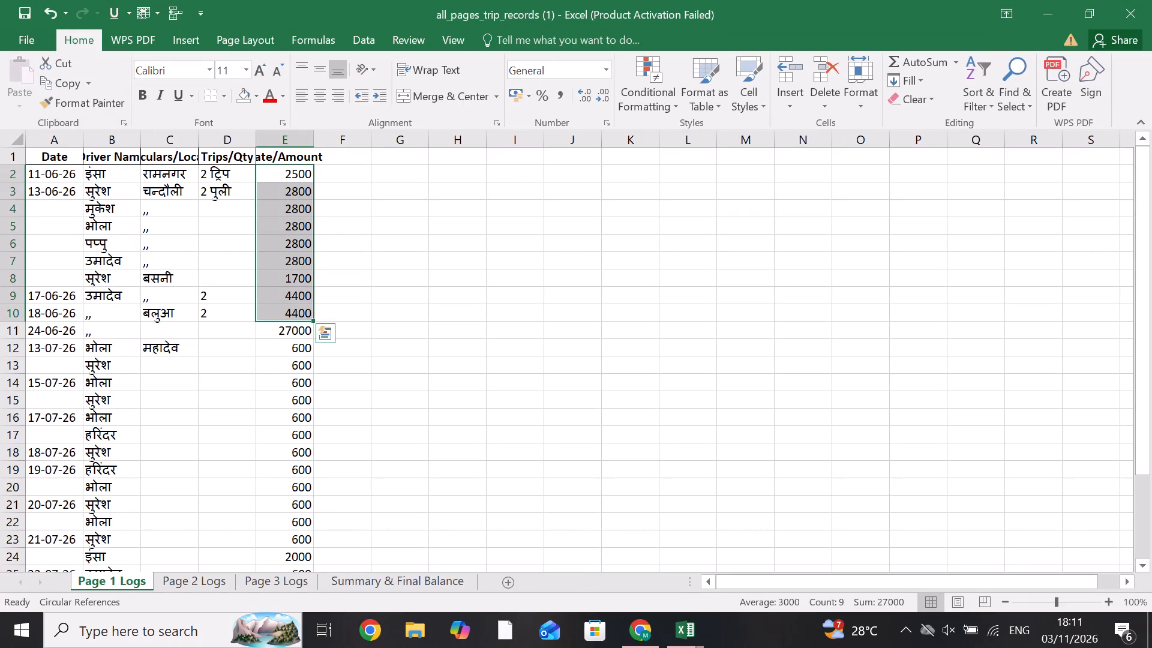
# Close the all_pages_trip_records (1) workbook without saving its changes.
pyautogui.click(1151, 0)
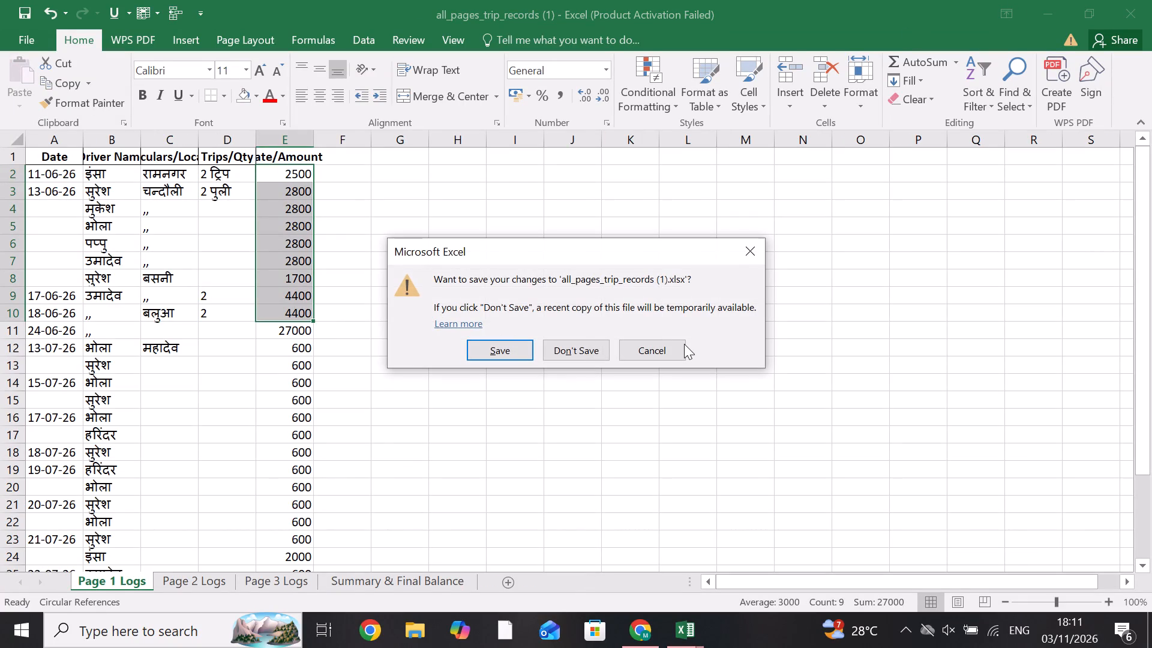
pyautogui.click(583, 345)
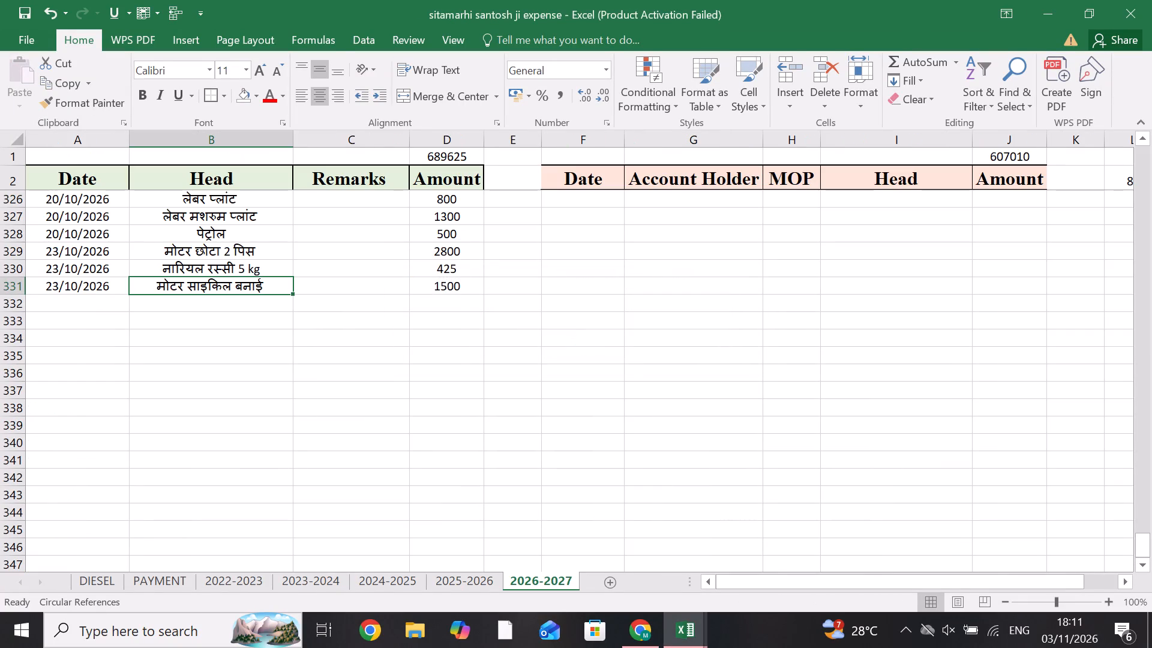
# Look through the expense and payment entries on the 2026-2027 sheet of the Sitamarhi expense workbook, back up to its first rows.
pyautogui.scroll(6, 569, 480)
pyautogui.scroll(10, 865, 439)
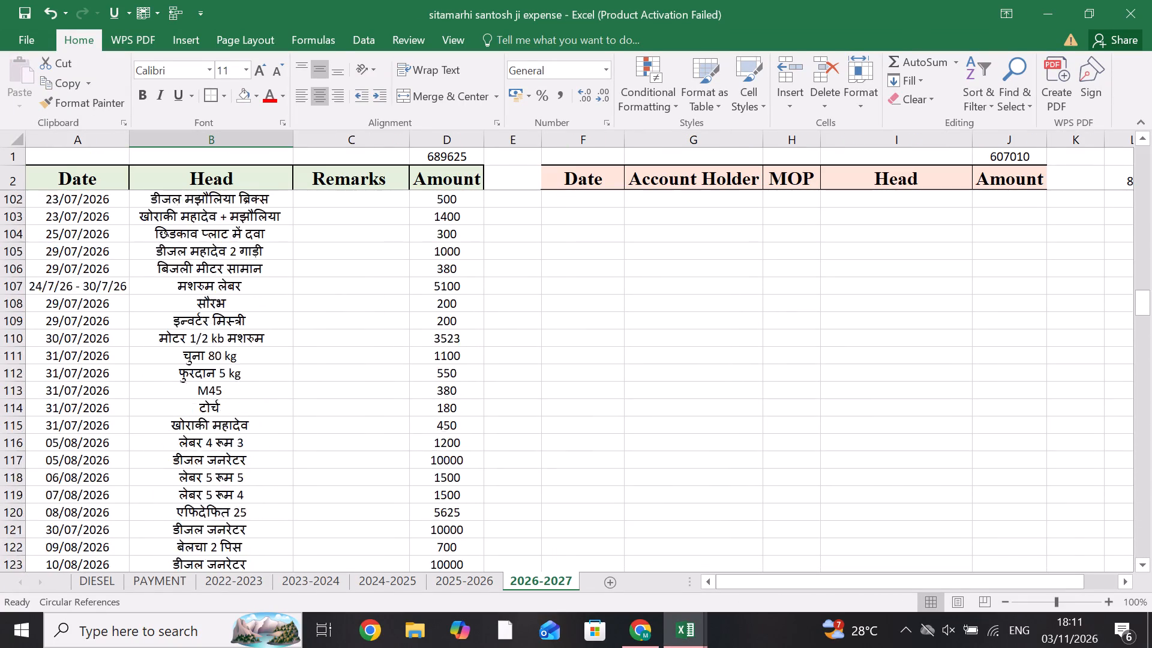
pyautogui.scroll(9, 865, 439)
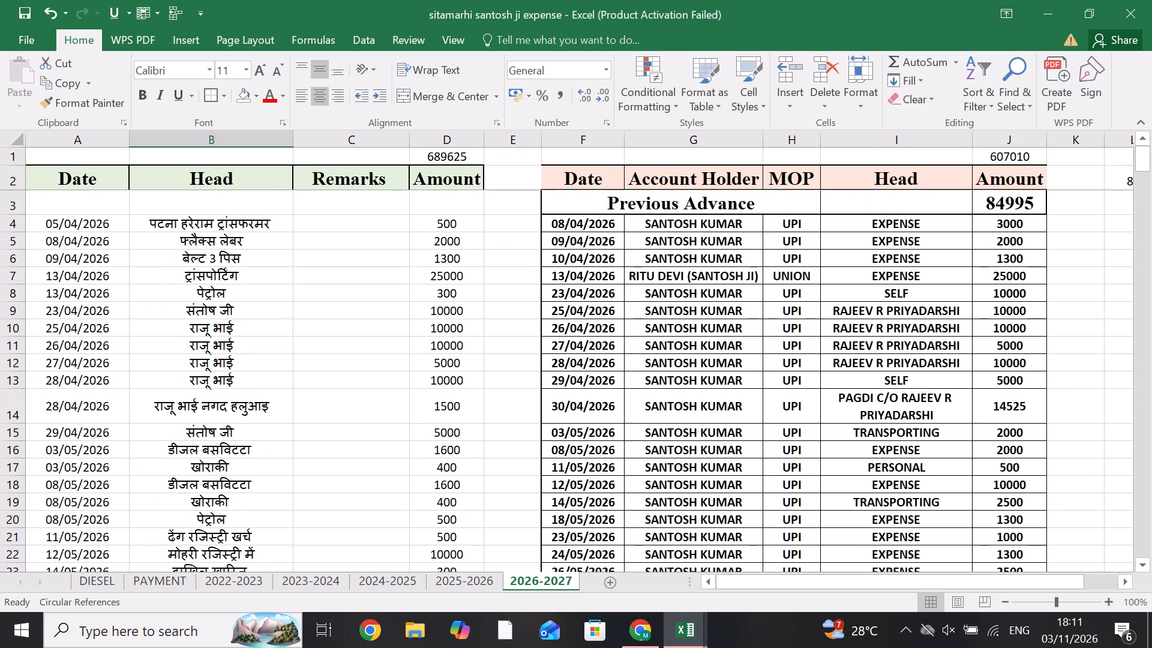
pyautogui.scroll(4, 829, 408)
pyautogui.scroll(-1, 829, 408)
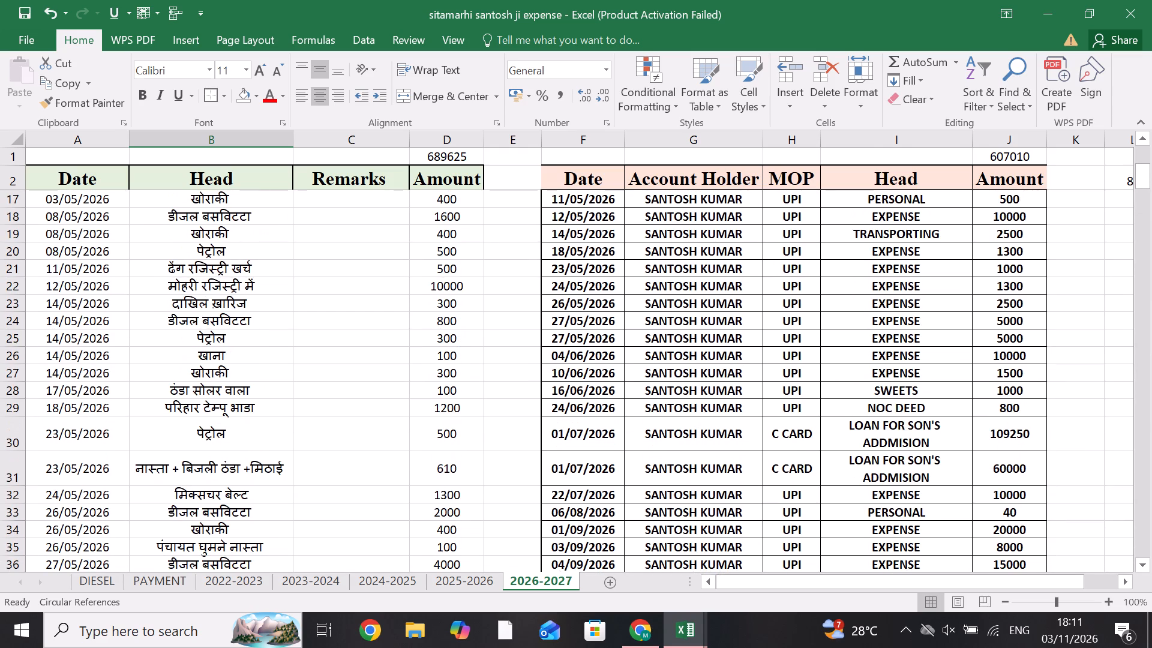
pyautogui.scroll(-2, 828, 406)
pyautogui.scroll(2, 828, 406)
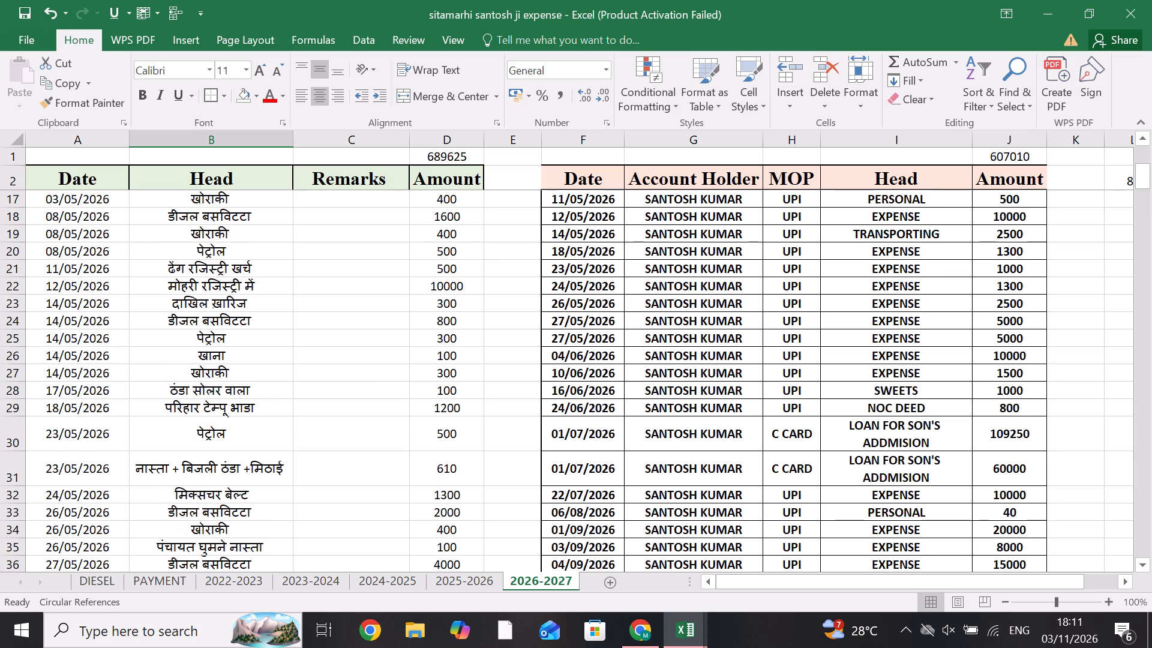
pyautogui.scroll(-2, 760, 519)
pyautogui.scroll(6, 760, 519)
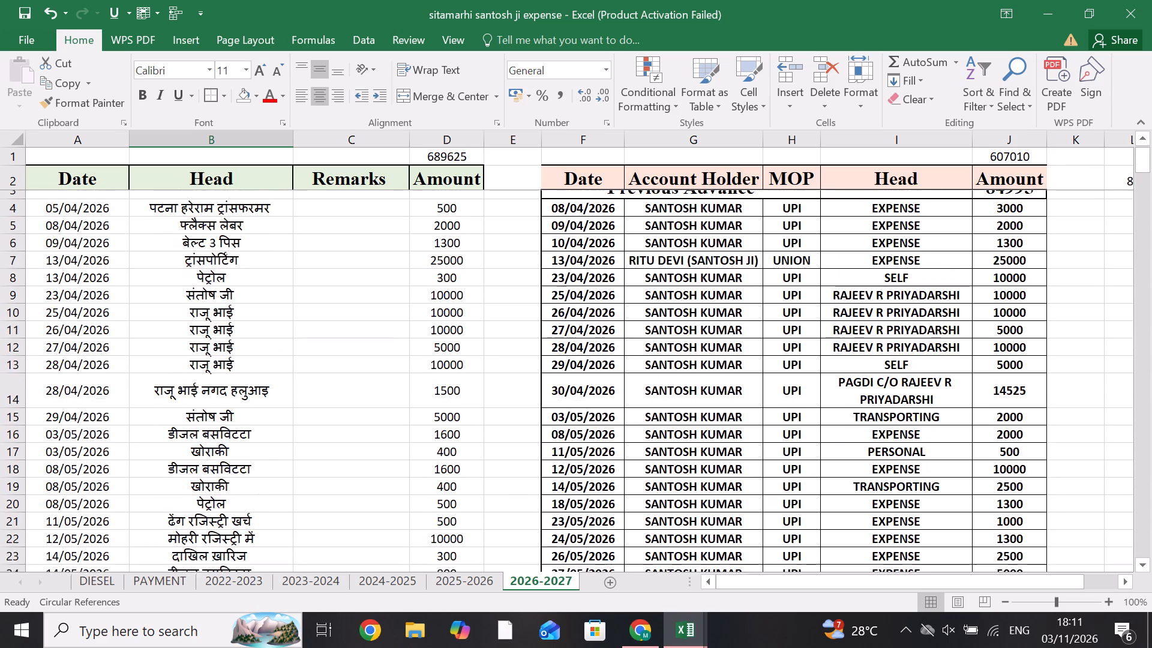
pyautogui.scroll(5, 812, 571)
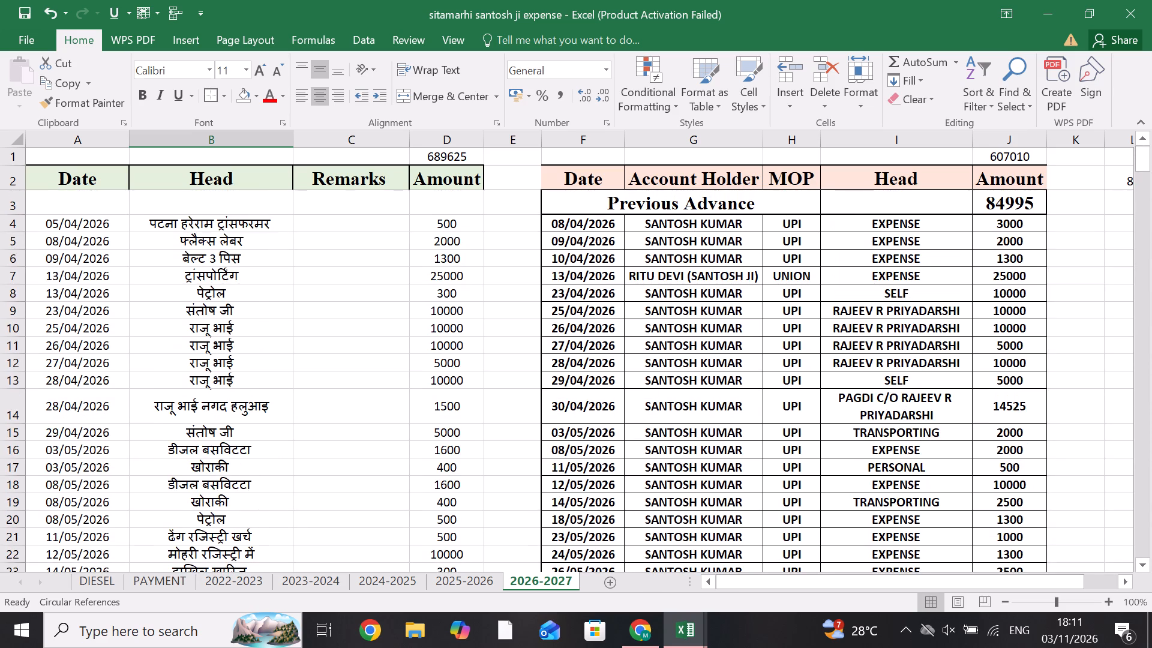
# Close the Sitamarhi expense workbook, saving its changes.
pyautogui.click(1151, 0)
pyautogui.click(501, 356)
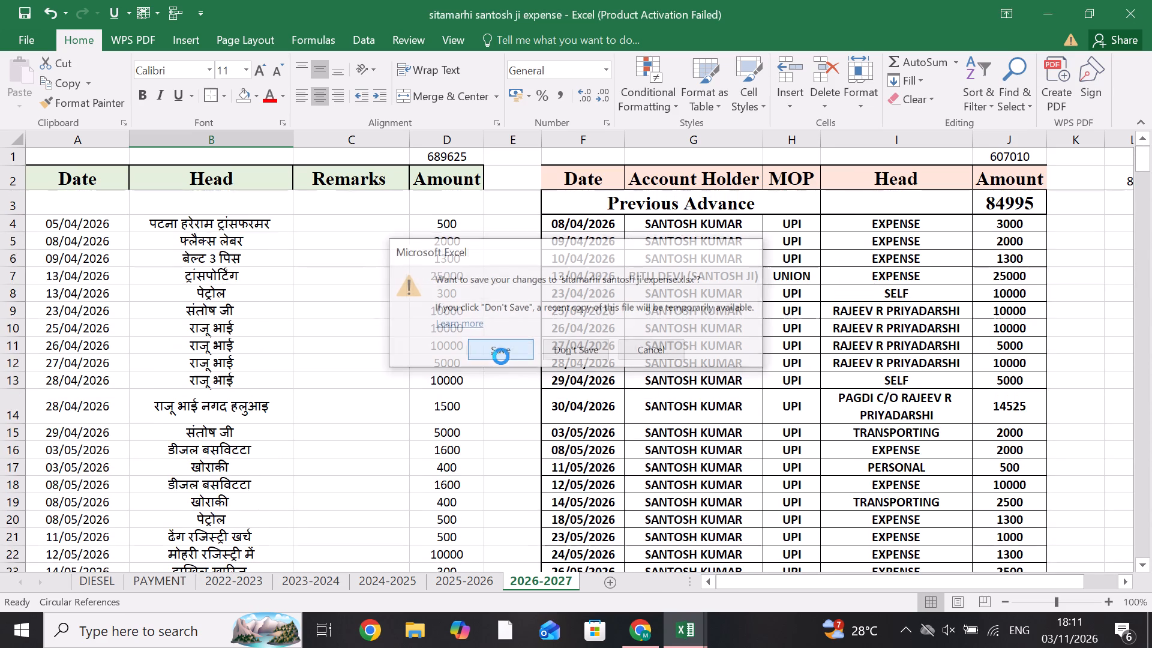